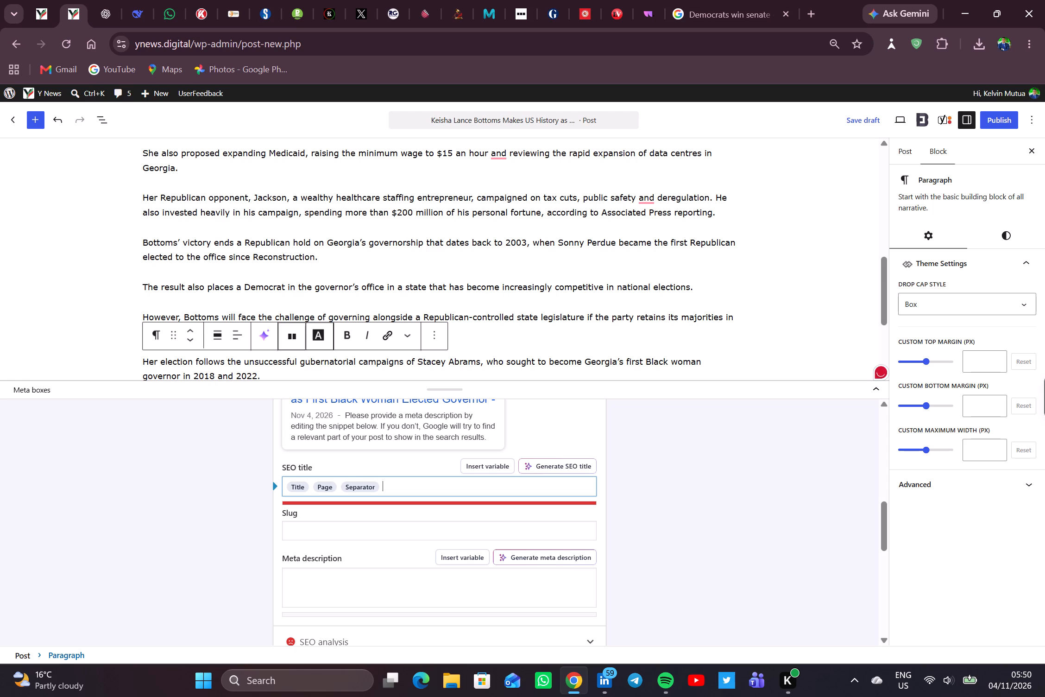
{"action": "key", "text": "ctrl+v"}
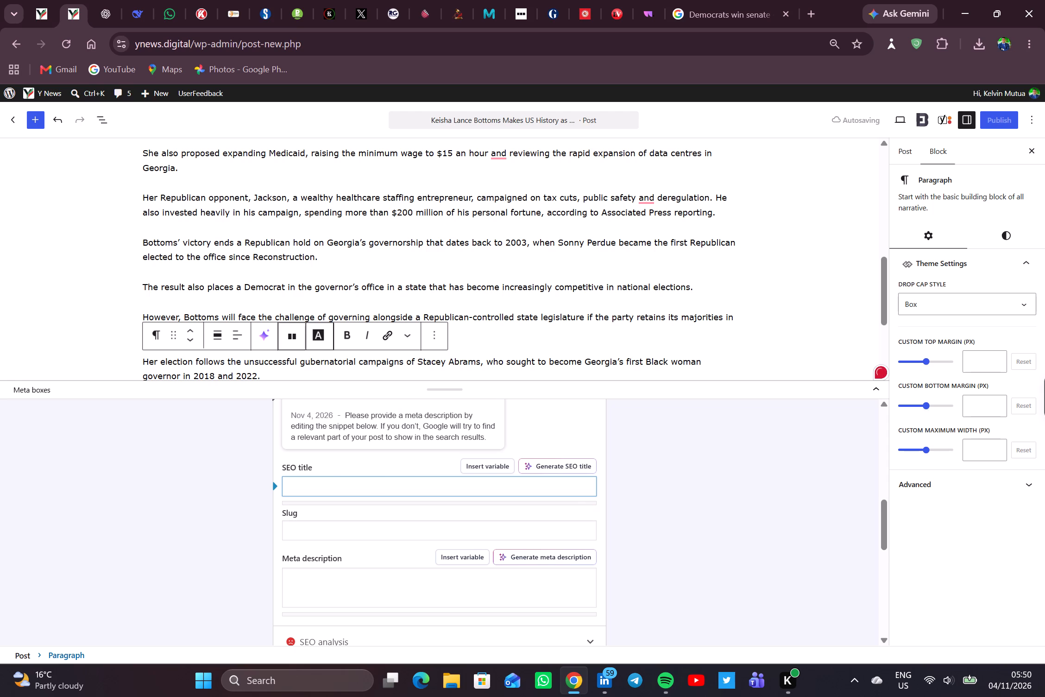
Search Google Images for "Keisha Lance Bottoms Makes History in Georgia Governor Race".
{"action": "left_click", "coordinate": [758, 1]}
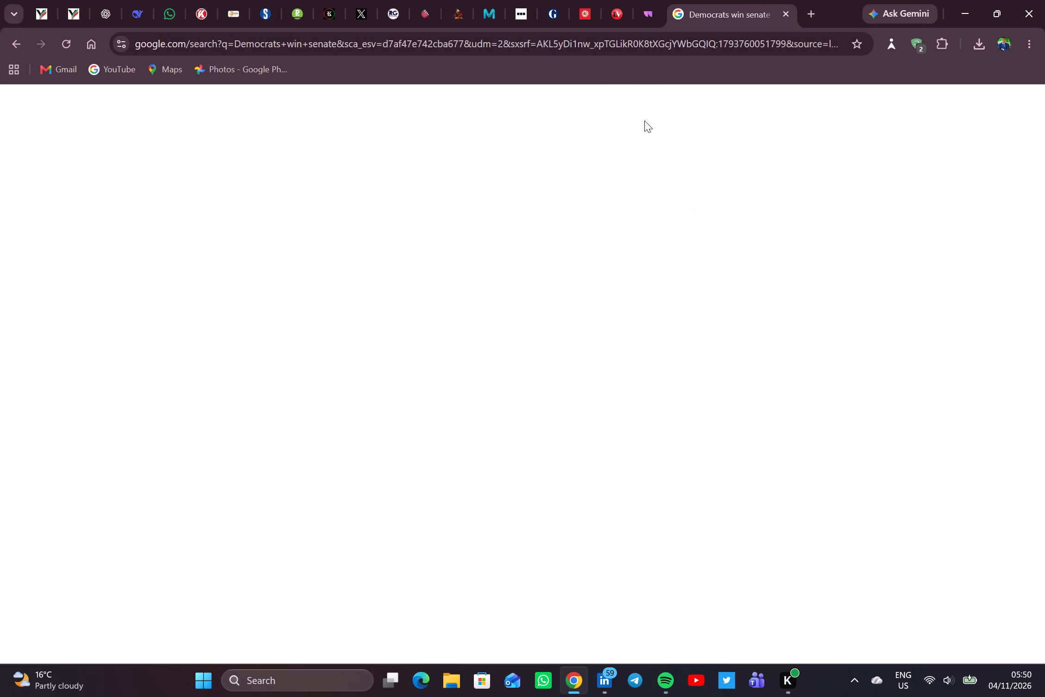
{"action": "left_click", "coordinate": [612, 107]}
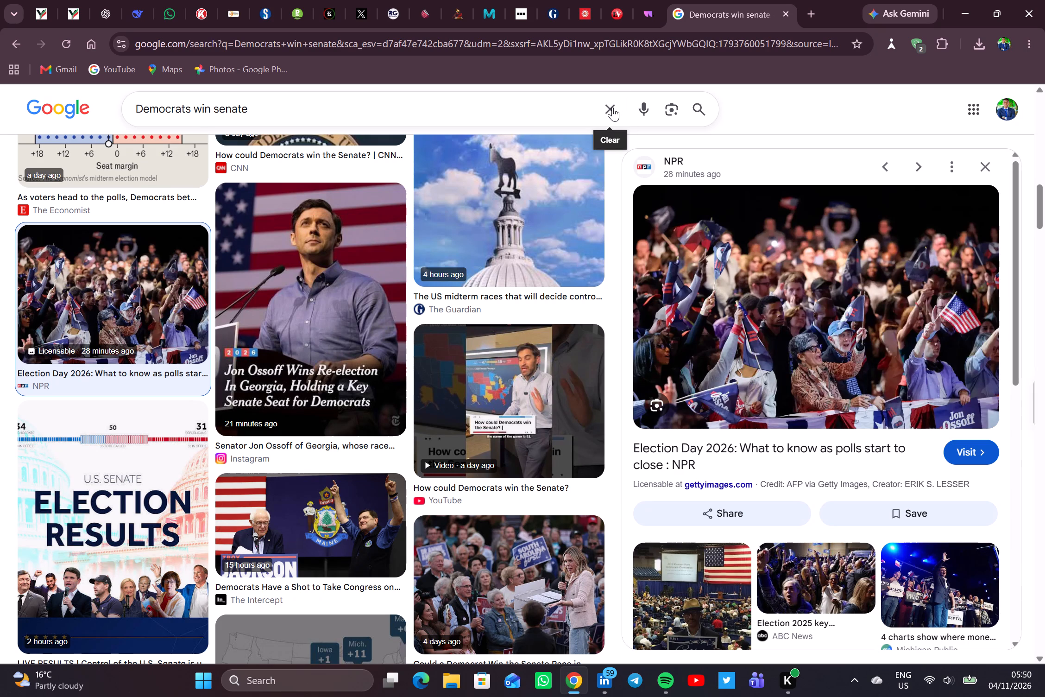
{"action": "key", "text": "ctrl+v"}
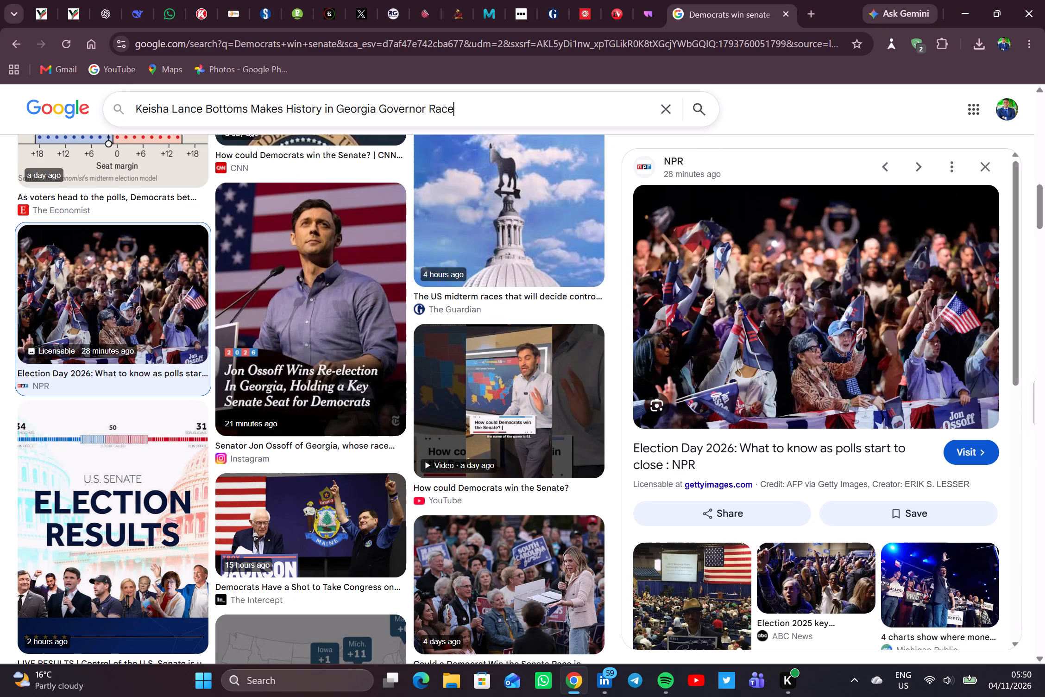
{"action": "key", "text": "Return"}
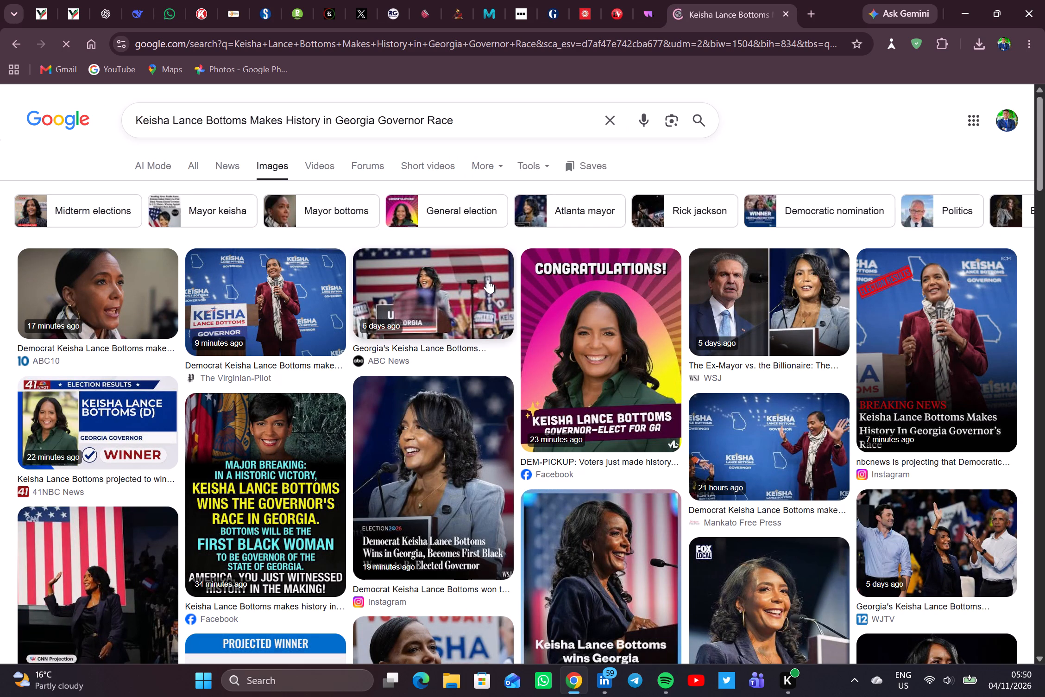
Browse the image results and save TheGrio's photo of Bottoms in a grey suit to Downloads as "keisha-lance-bottoms-y-news".
{"action": "scroll", "coordinate": [382, 333], "scroll_direction": "down", "scroll_amount": 1}
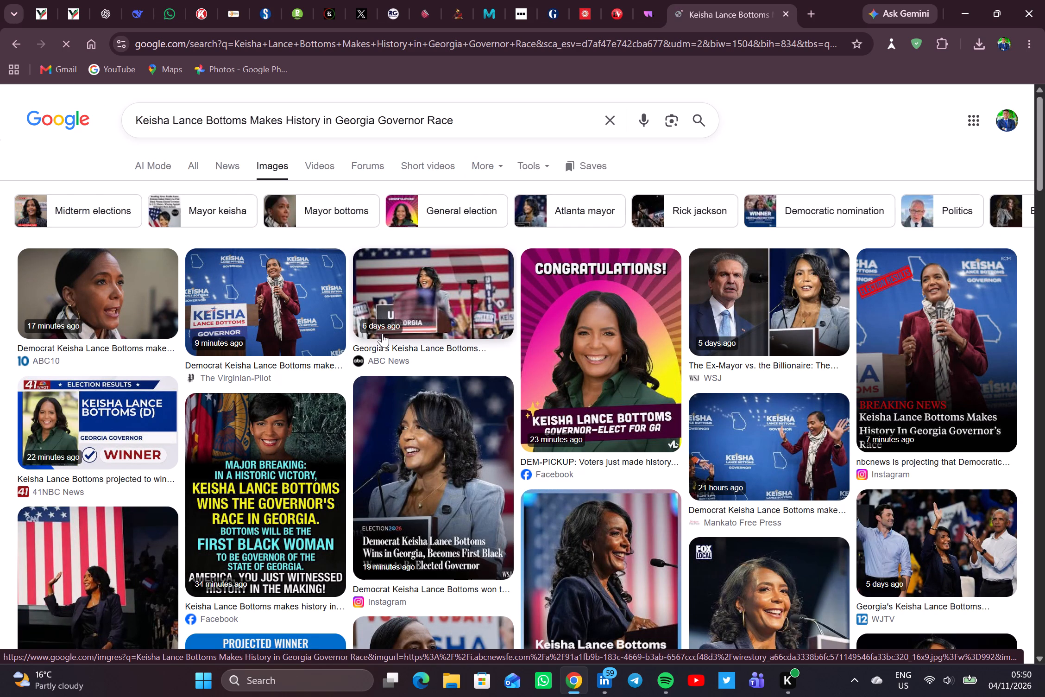
{"action": "scroll", "coordinate": [382, 333], "scroll_direction": "down", "scroll_amount": 1}
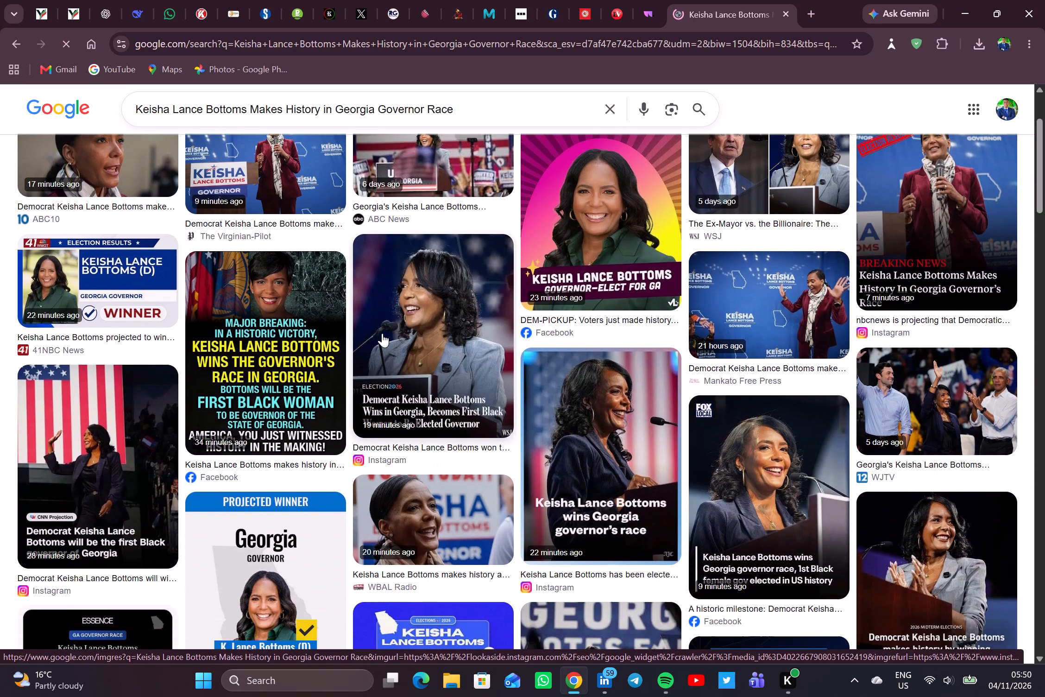
{"action": "scroll", "coordinate": [382, 333], "scroll_direction": "down", "scroll_amount": 1}
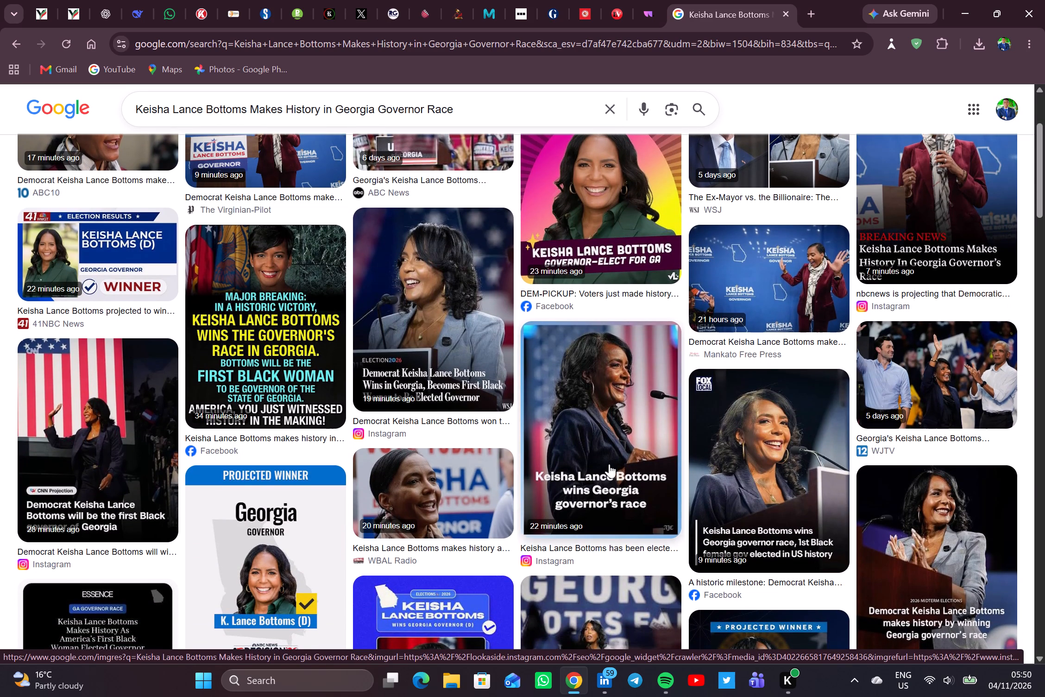
{"action": "scroll", "coordinate": [609, 464], "scroll_direction": "down", "scroll_amount": 2}
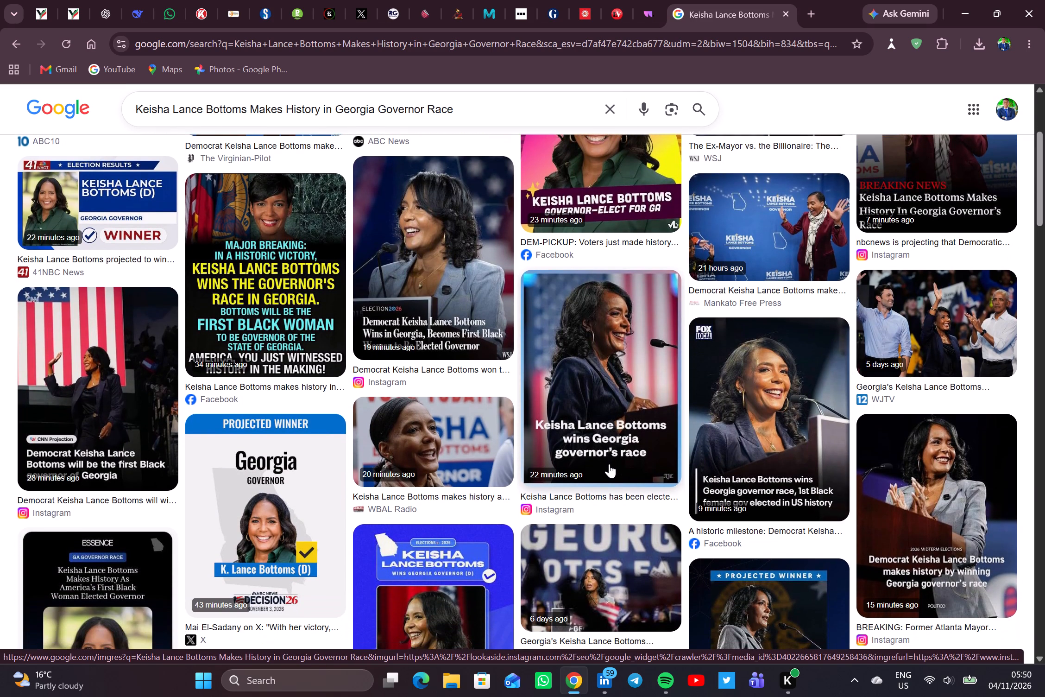
{"action": "scroll", "coordinate": [609, 464], "scroll_direction": "down", "scroll_amount": 1}
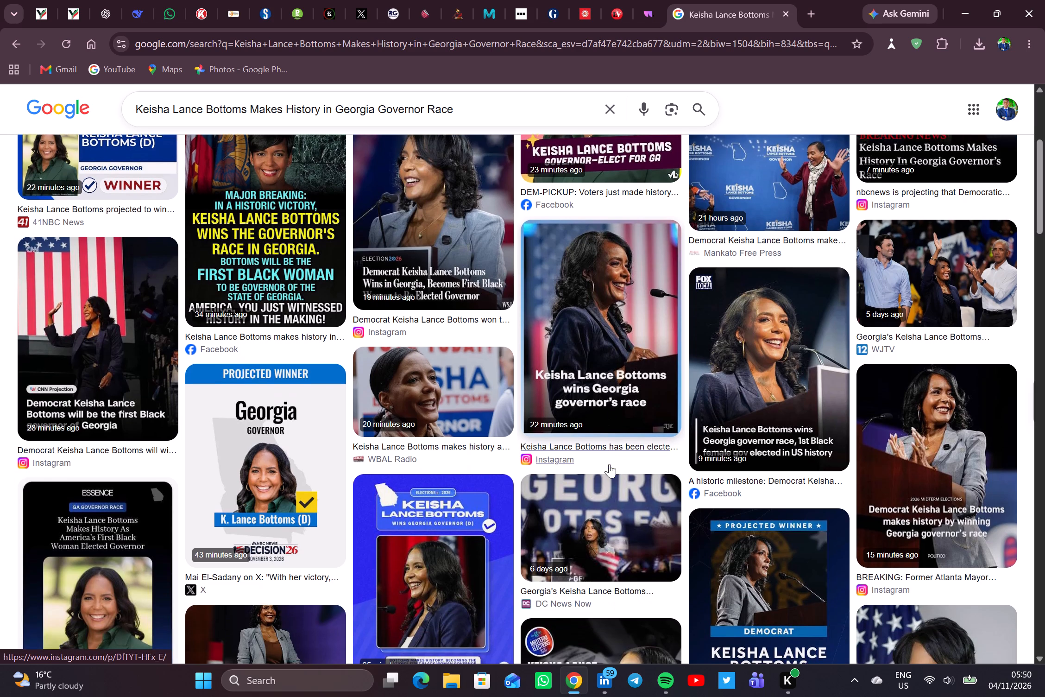
{"action": "left_click", "coordinate": [489, 419]}
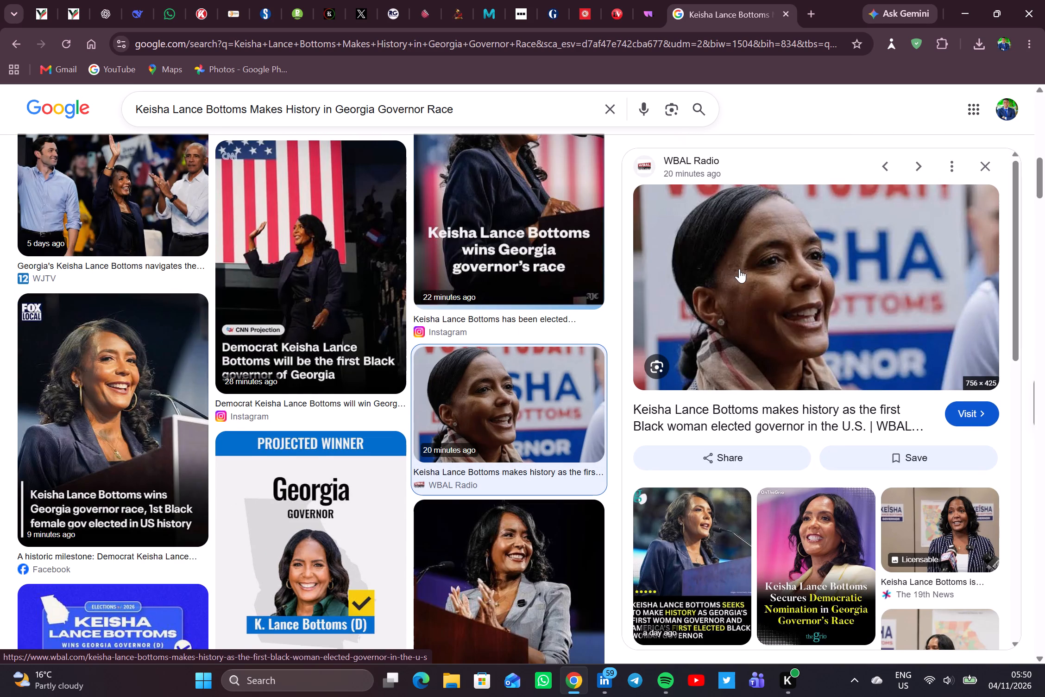
{"action": "scroll", "coordinate": [453, 400], "scroll_direction": "down", "scroll_amount": 5}
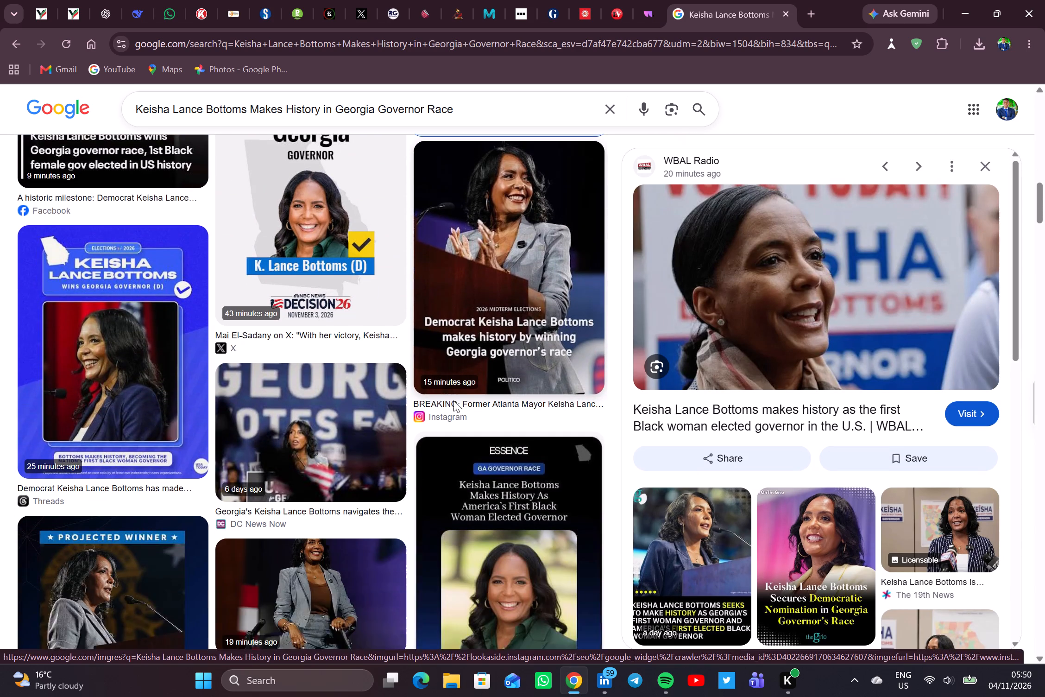
{"action": "scroll", "coordinate": [453, 400], "scroll_direction": "down", "scroll_amount": 2}
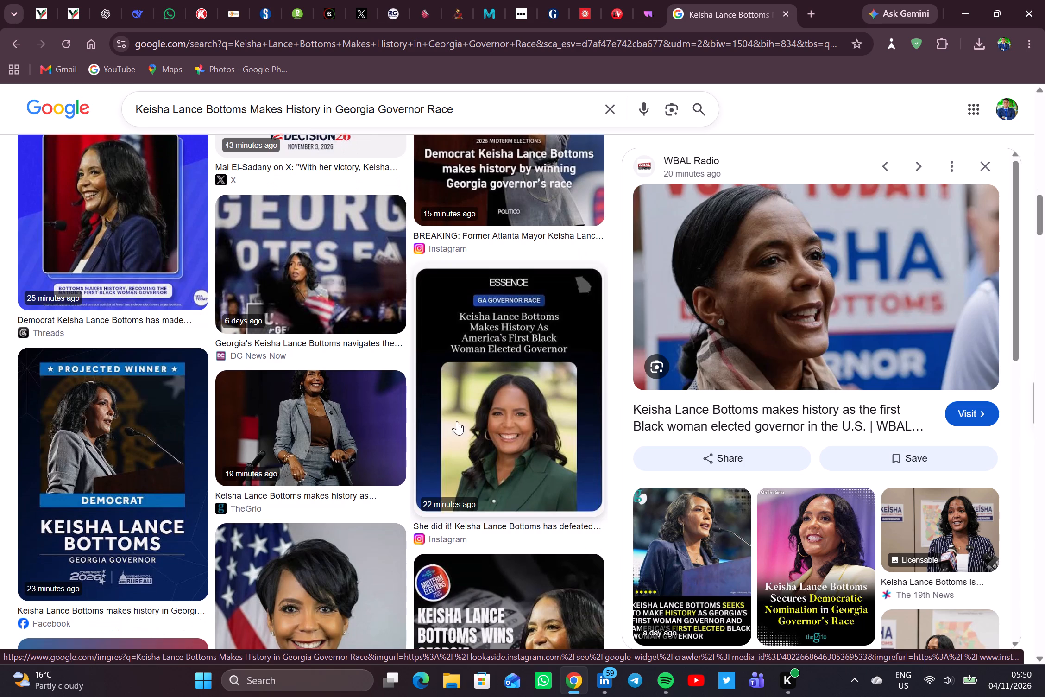
{"action": "left_click", "coordinate": [374, 440]}
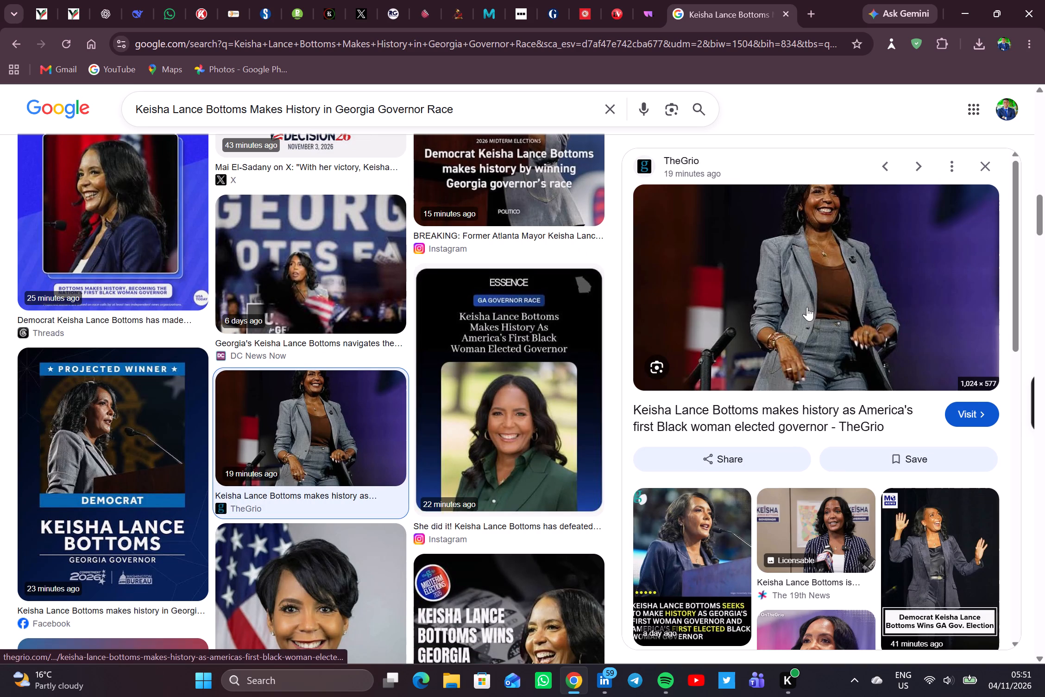
{"action": "right_click", "coordinate": [794, 277]}
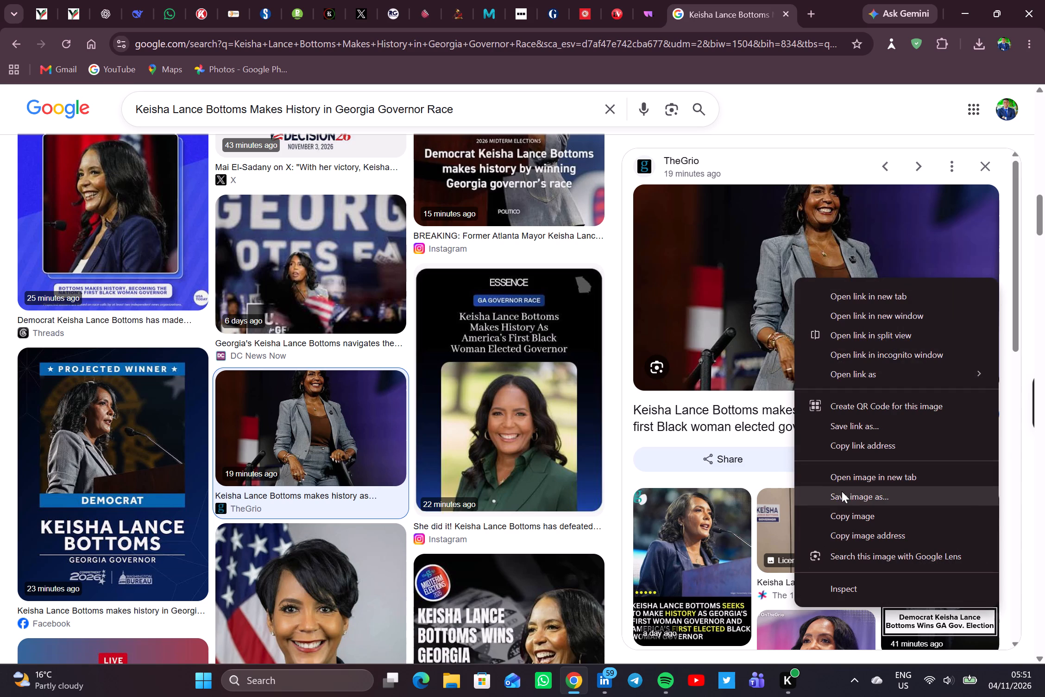
{"action": "left_click", "coordinate": [842, 491]}
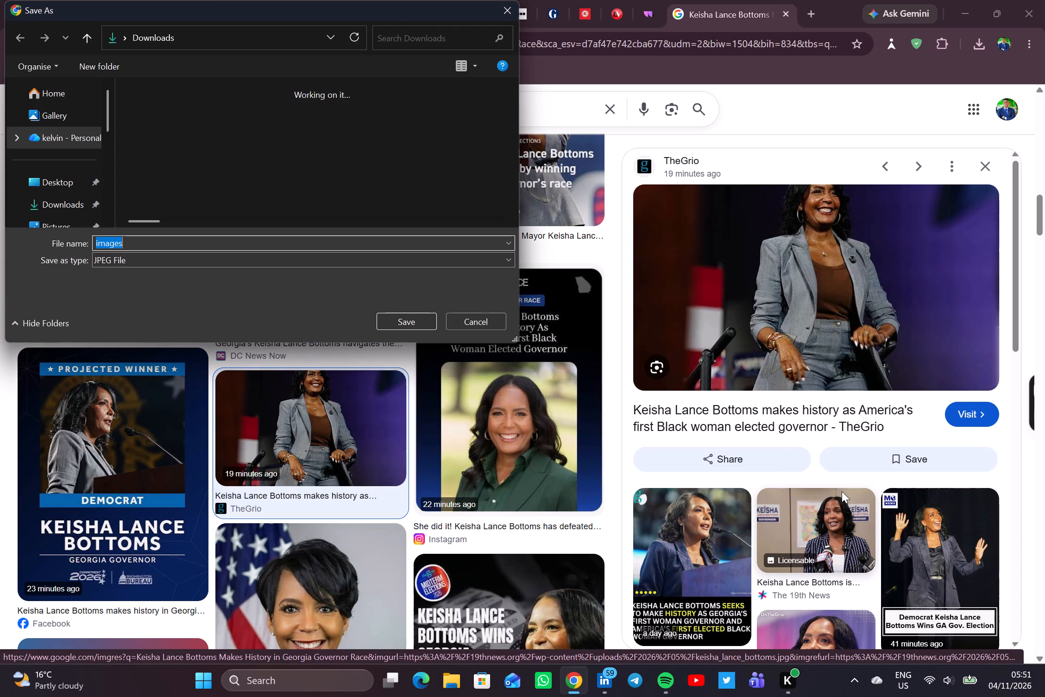
{"action": "type", "text": "ke"}
{"action": "type", "text": "isha"}
{"action": "type", "text": "-lance-bottoms-y-news"}
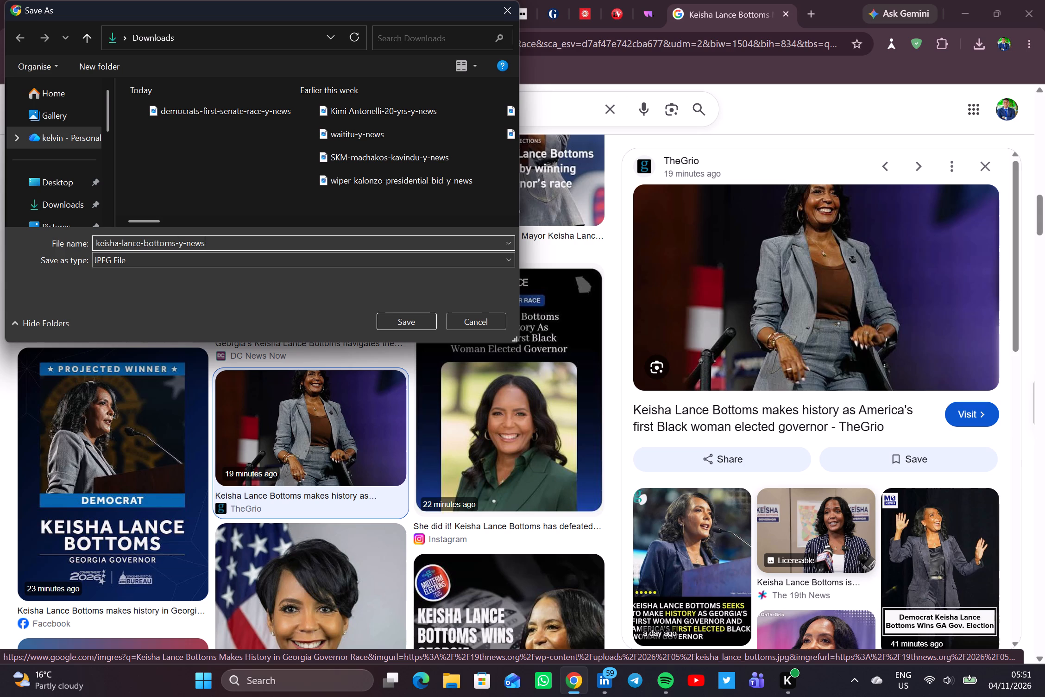
{"action": "double_click", "coordinate": [419, 325]}
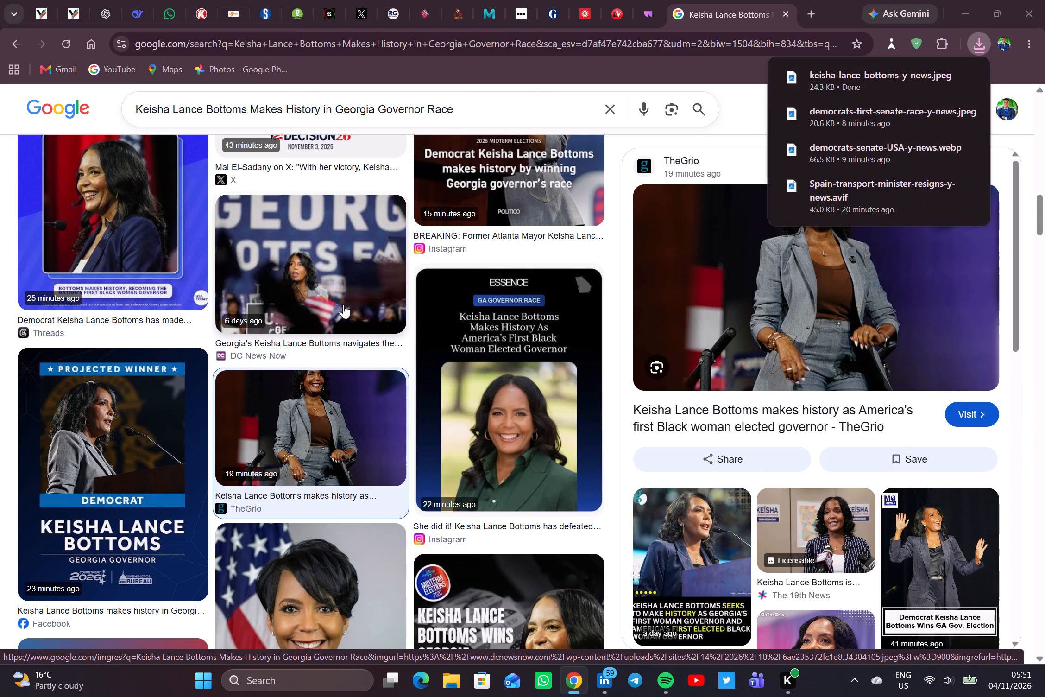
Find TheGrio's photo of Bottoms speaking at the "United Georgia" podium and save it to Downloads as "lance-bottoms-y-news".
{"action": "scroll", "coordinate": [343, 304], "scroll_direction": "up", "scroll_amount": 1}
{"action": "left_click", "coordinate": [343, 304]}
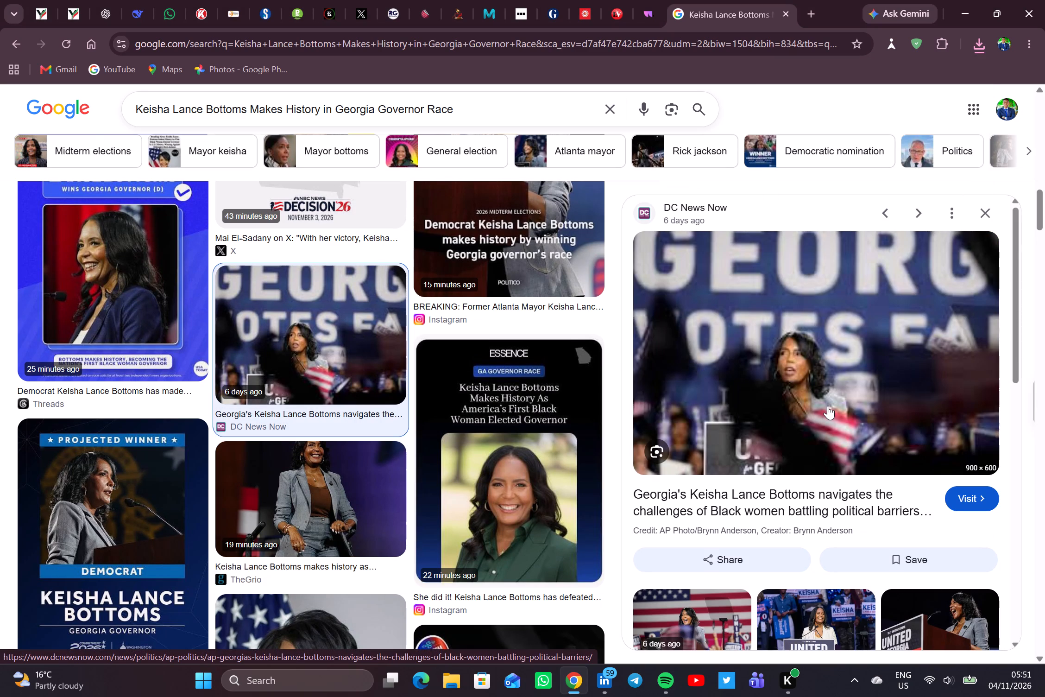
{"action": "scroll", "coordinate": [828, 406], "scroll_direction": "down", "scroll_amount": 1}
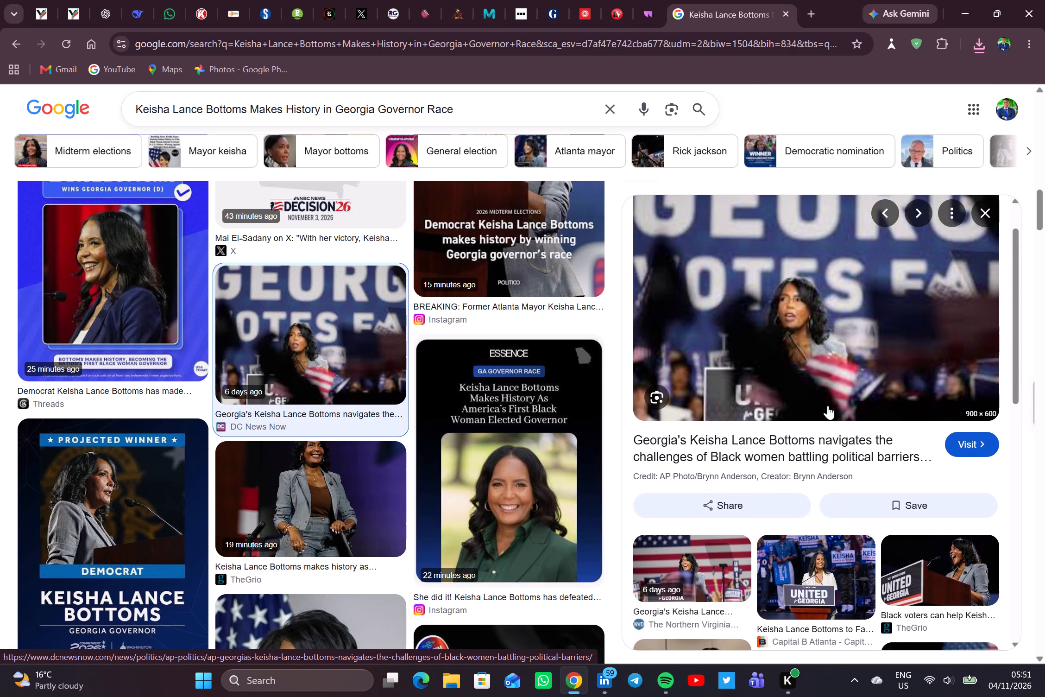
{"action": "scroll", "coordinate": [828, 406], "scroll_direction": "down", "scroll_amount": 1}
{"action": "left_click", "coordinate": [917, 556]}
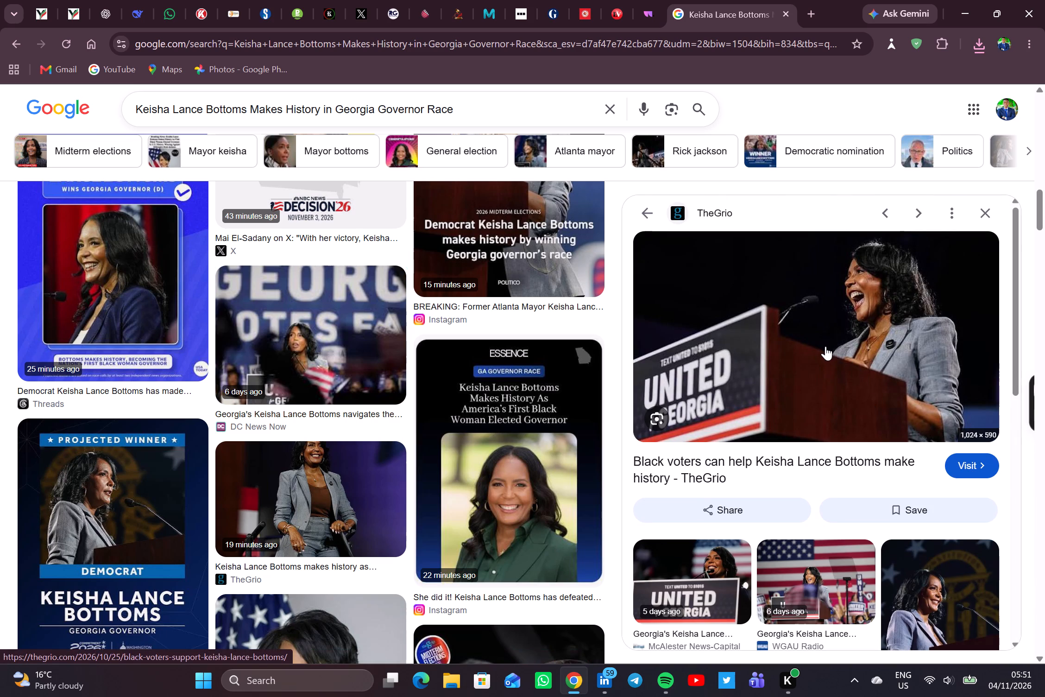
{"action": "right_click", "coordinate": [793, 317]}
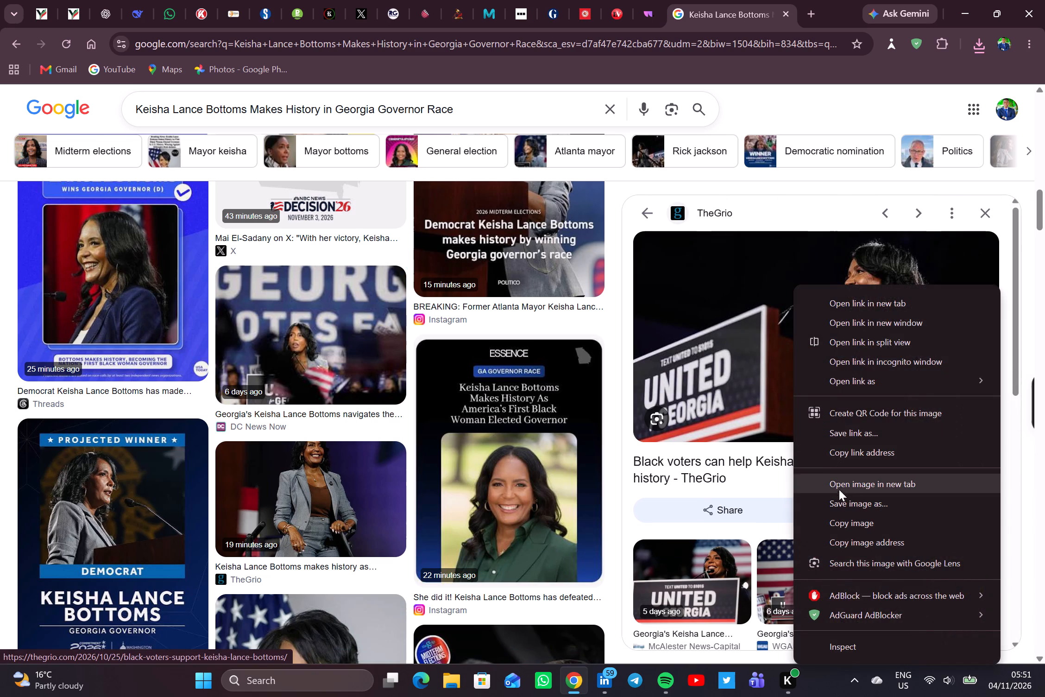
{"action": "left_click", "coordinate": [839, 500]}
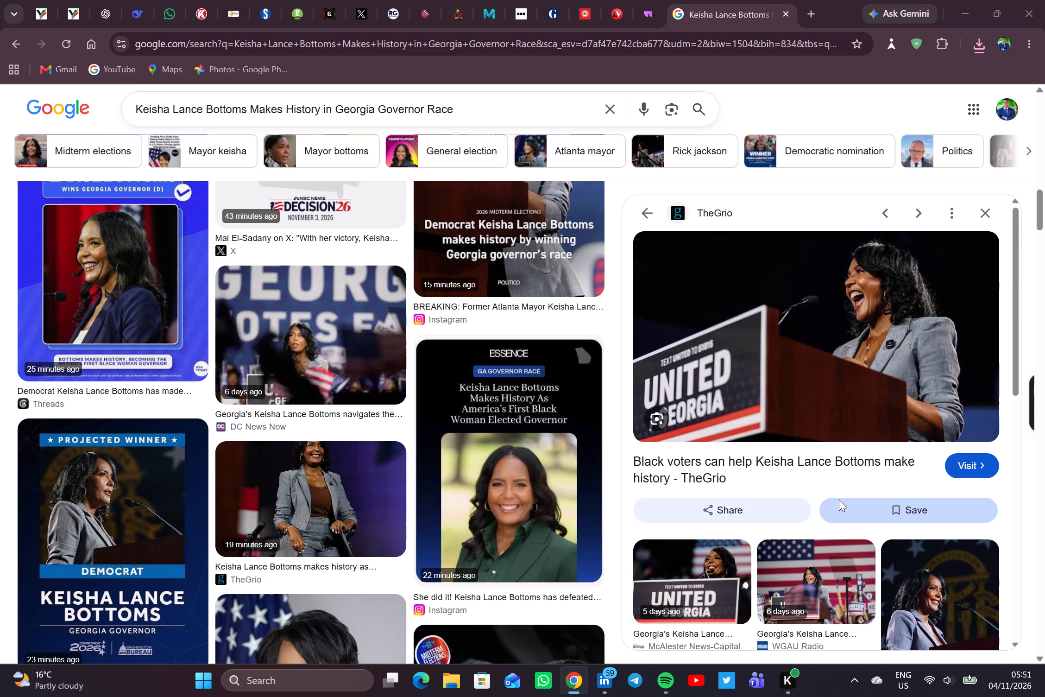
{"action": "type", "text": "lance"}
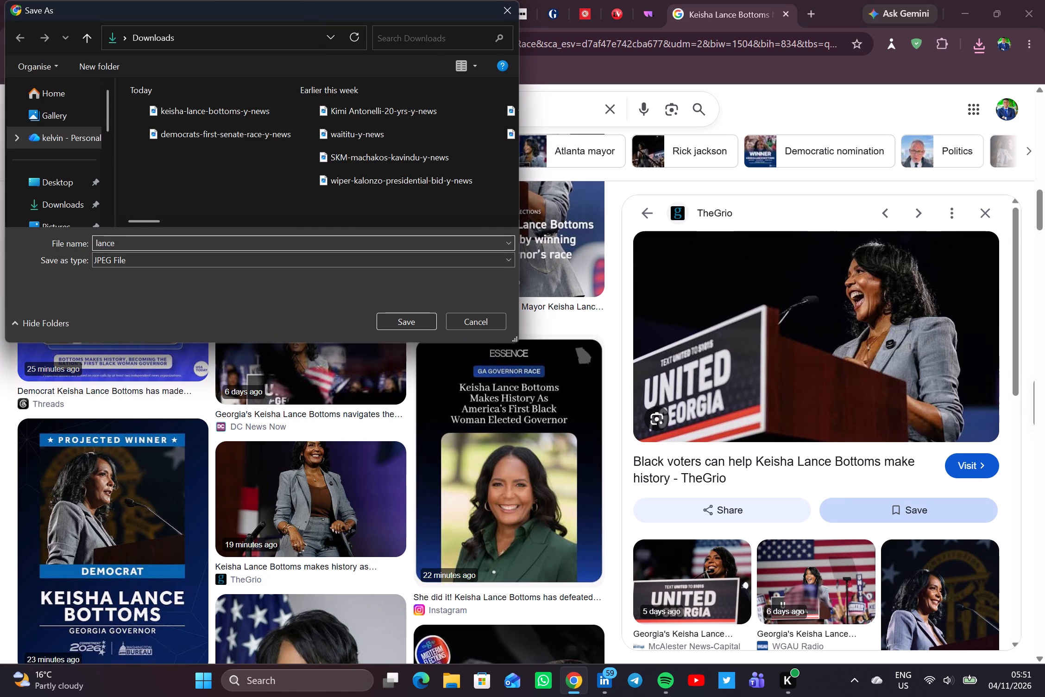
{"action": "type", "text": "-bottoms-y-news"}
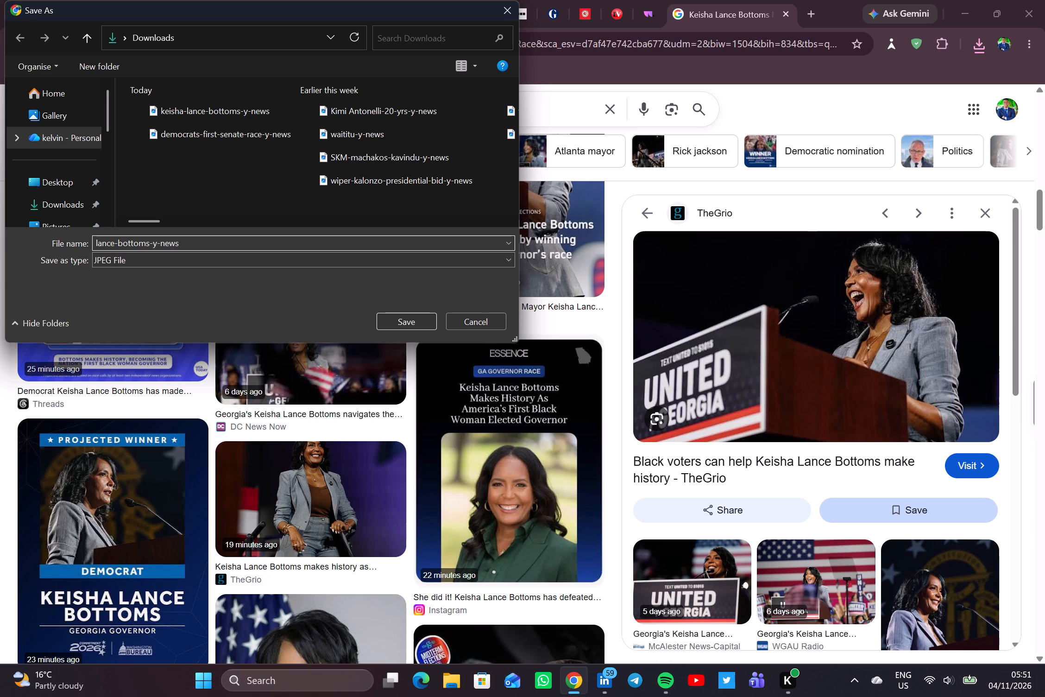
{"action": "left_click", "coordinate": [404, 325]}
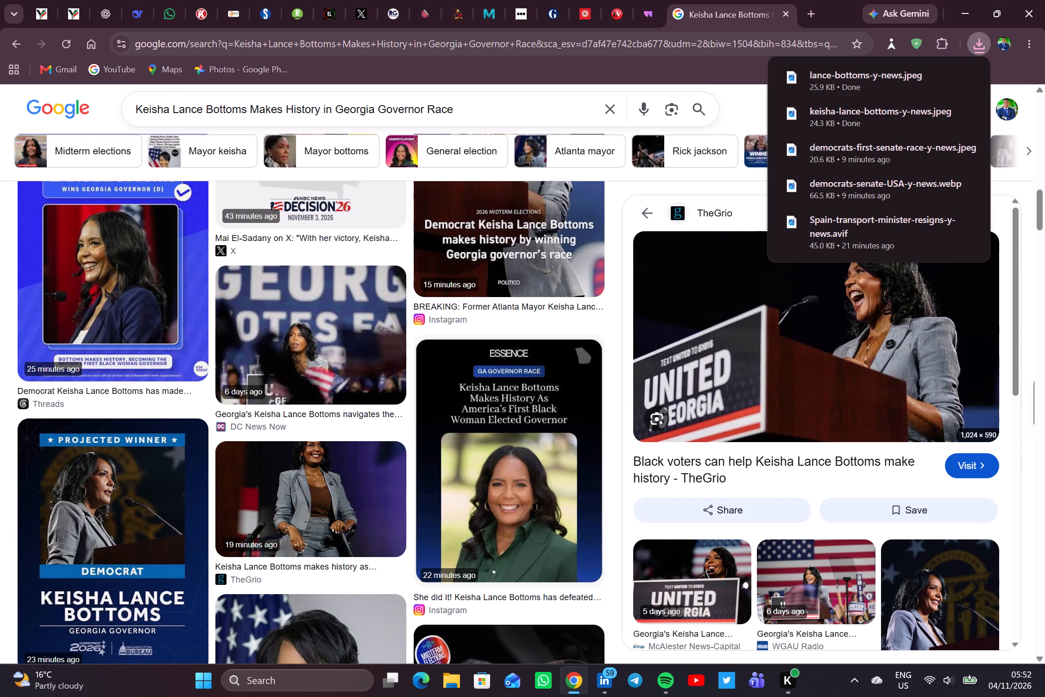
{"action": "left_click", "coordinate": [77, 6]}
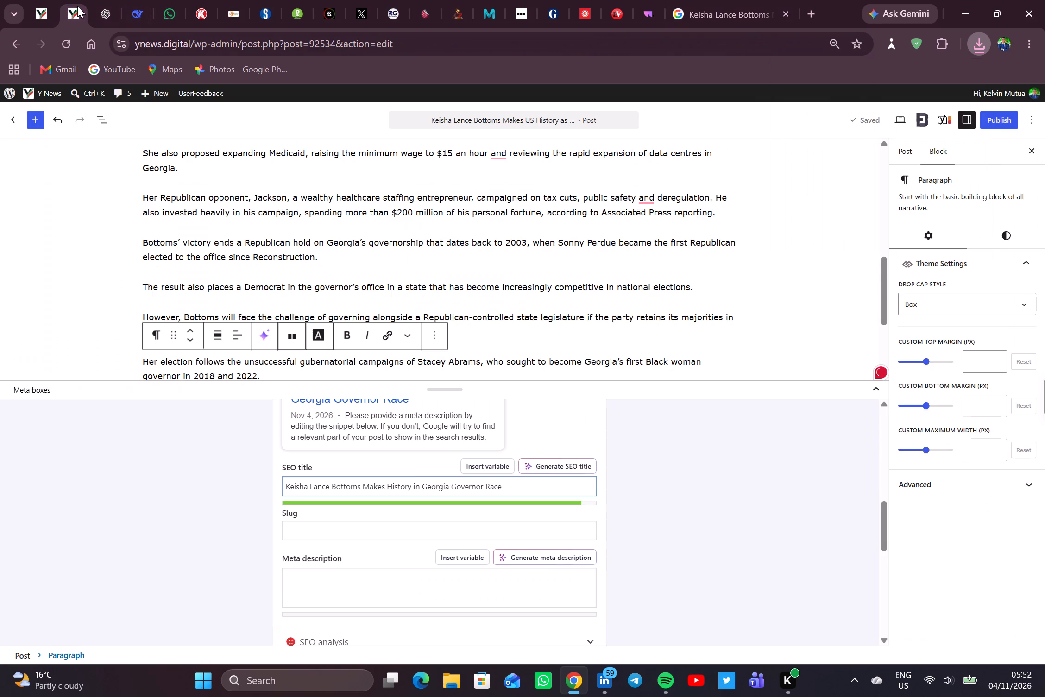
{"action": "left_click", "coordinate": [104, 0]}
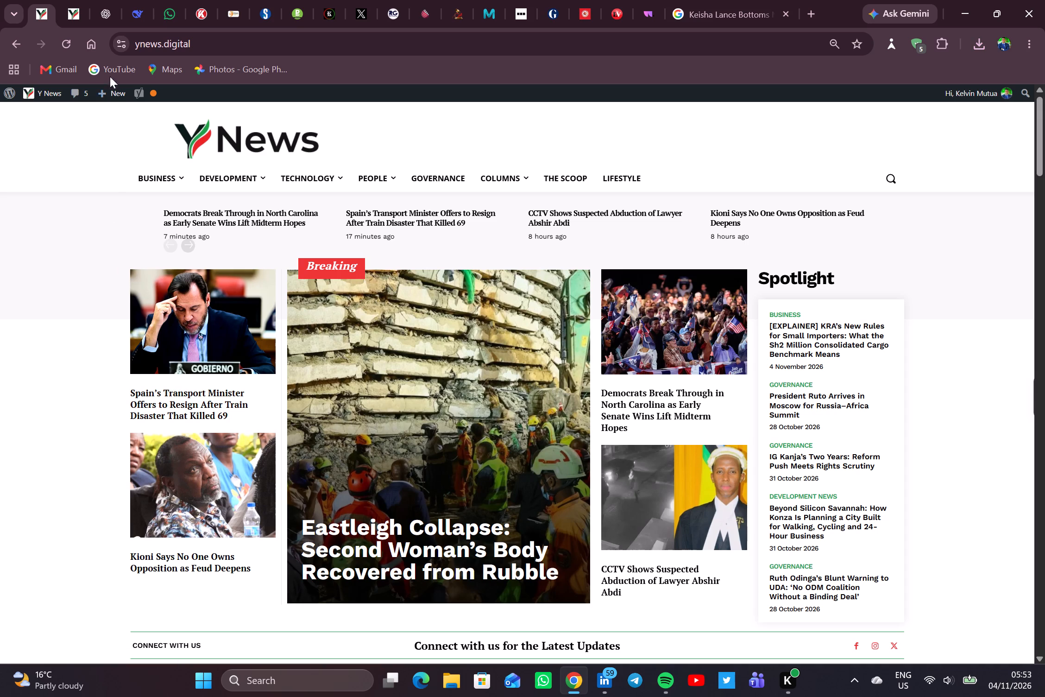
Open the post's featured image selection and upload "lance-bottoms-y-news" from Downloads to the media library.
{"action": "left_click", "coordinate": [77, 20]}
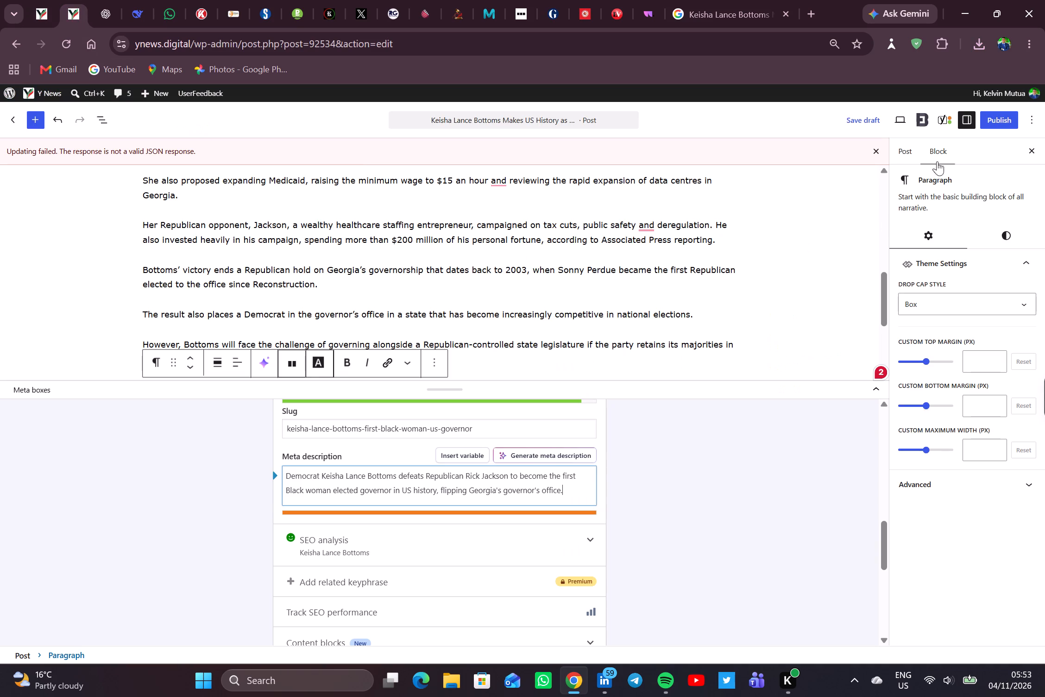
{"action": "left_click", "coordinate": [908, 157]}
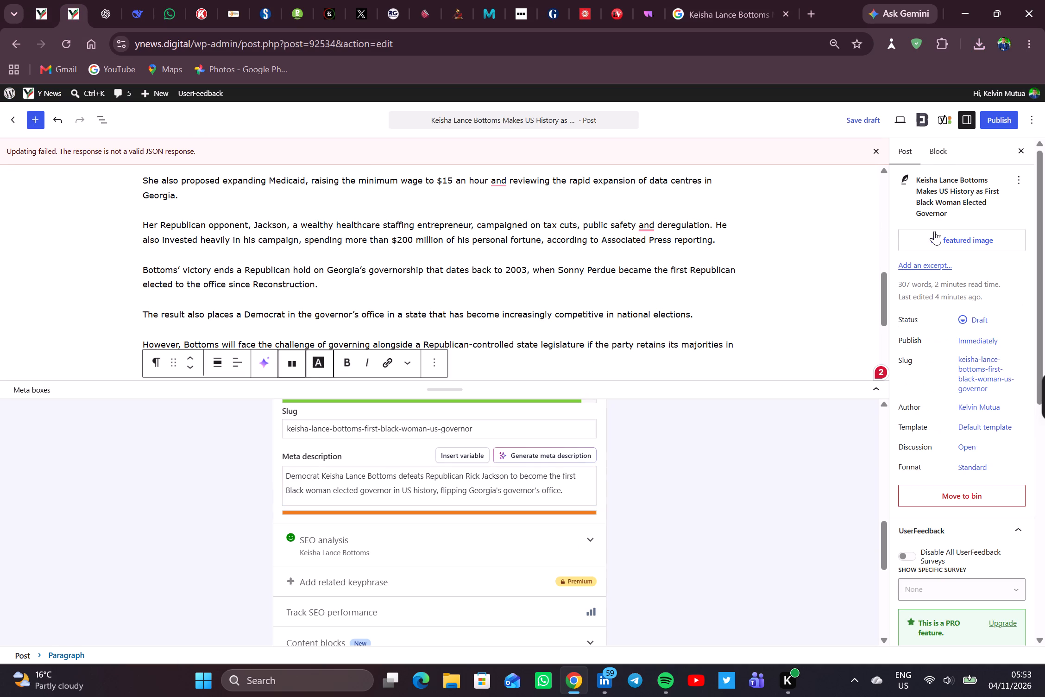
{"action": "left_click", "coordinate": [932, 237]}
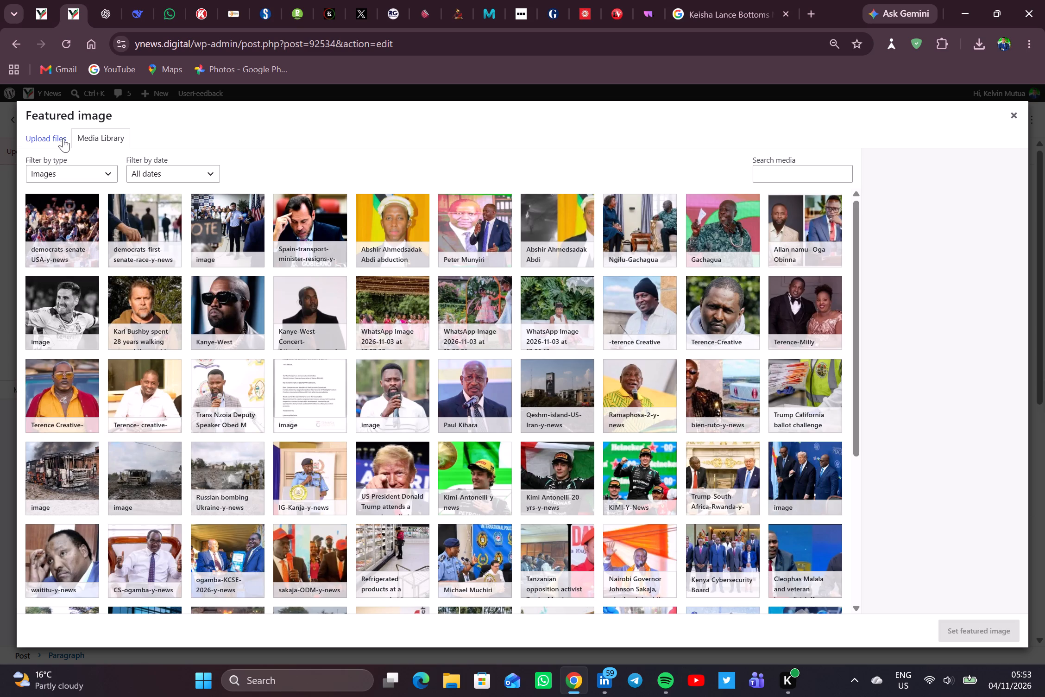
{"action": "left_click", "coordinate": [63, 138]}
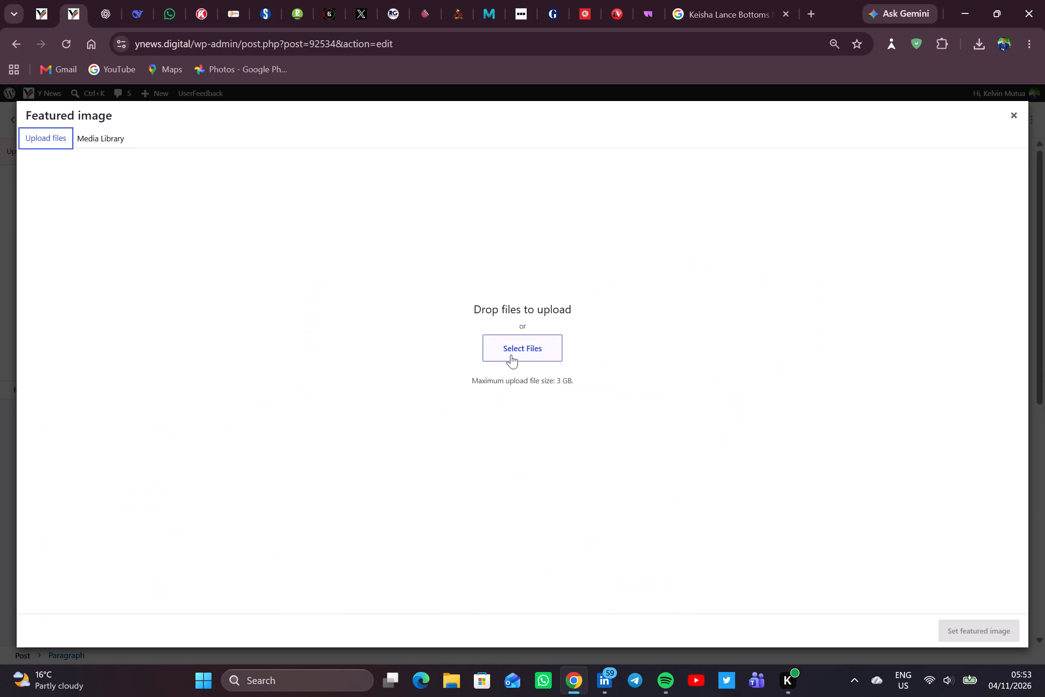
{"action": "left_click", "coordinate": [511, 355]}
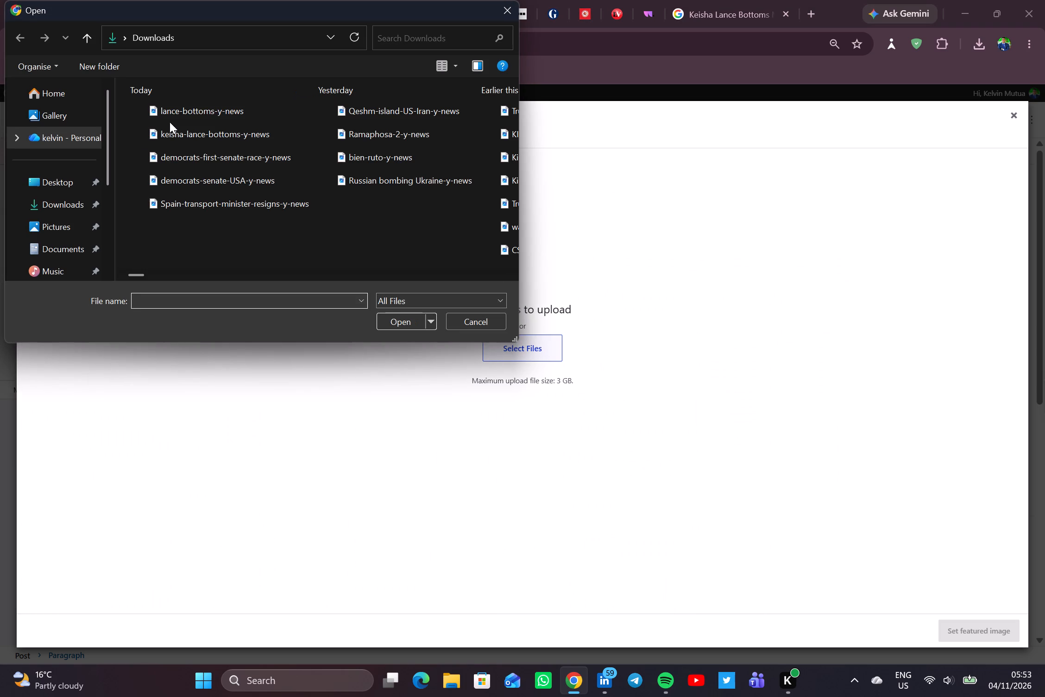
{"action": "double_click", "coordinate": [183, 114]}
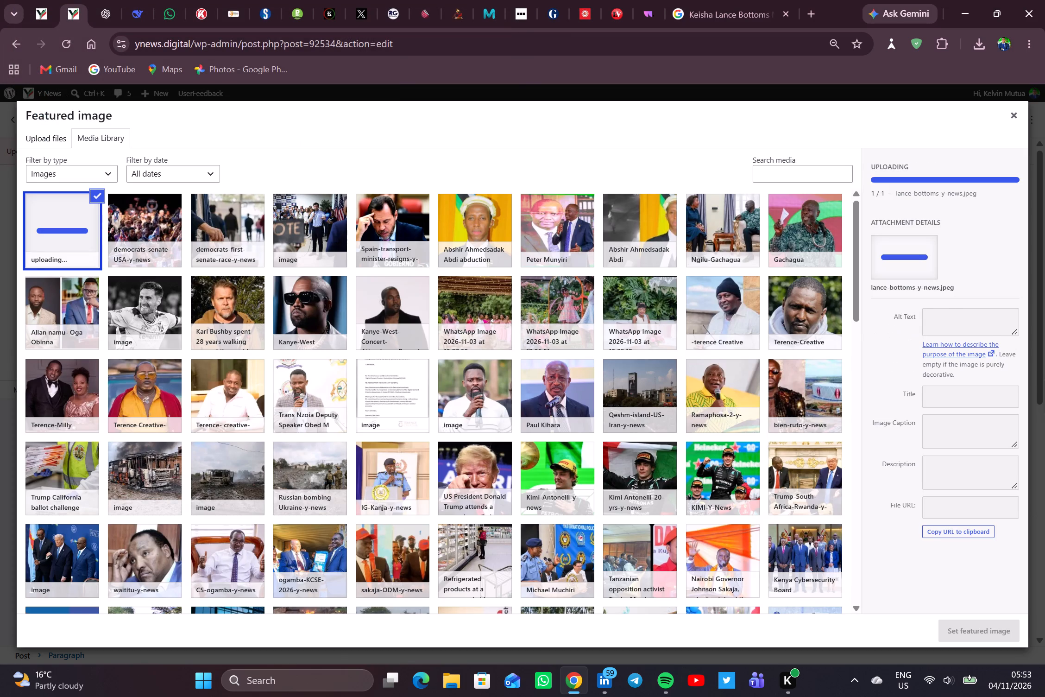
Paste the copied meta description into the uploaded lance-bottoms-y-news image's alt text, caption and description.
{"action": "left_click", "coordinate": [939, 304]}
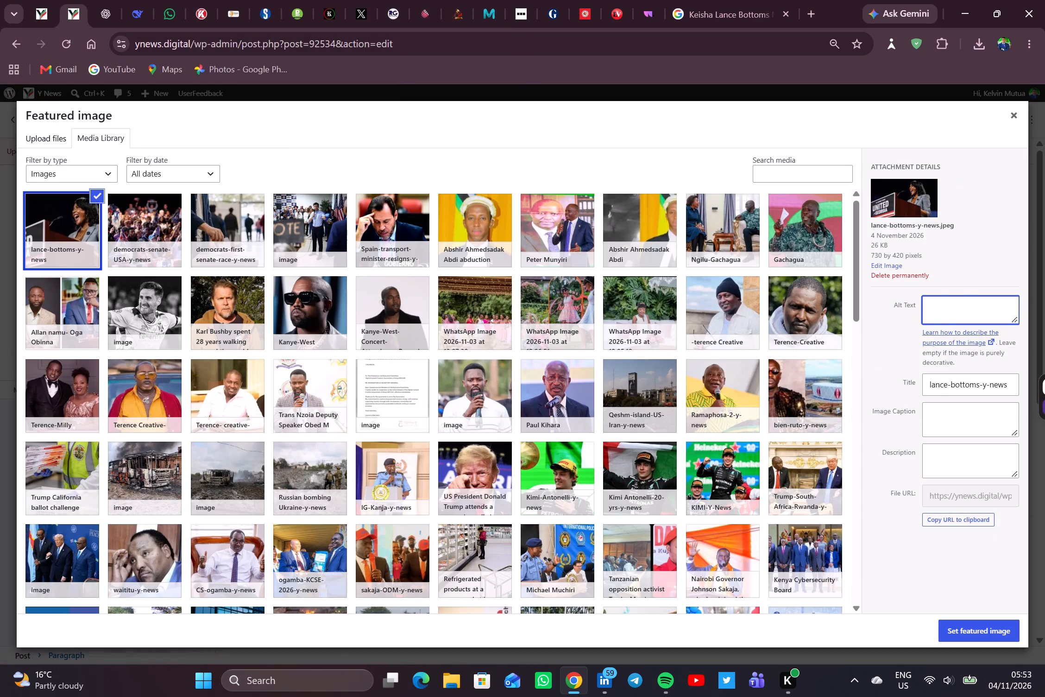
{"action": "key", "text": "ctrl+v"}
{"action": "left_click", "coordinate": [955, 430]}
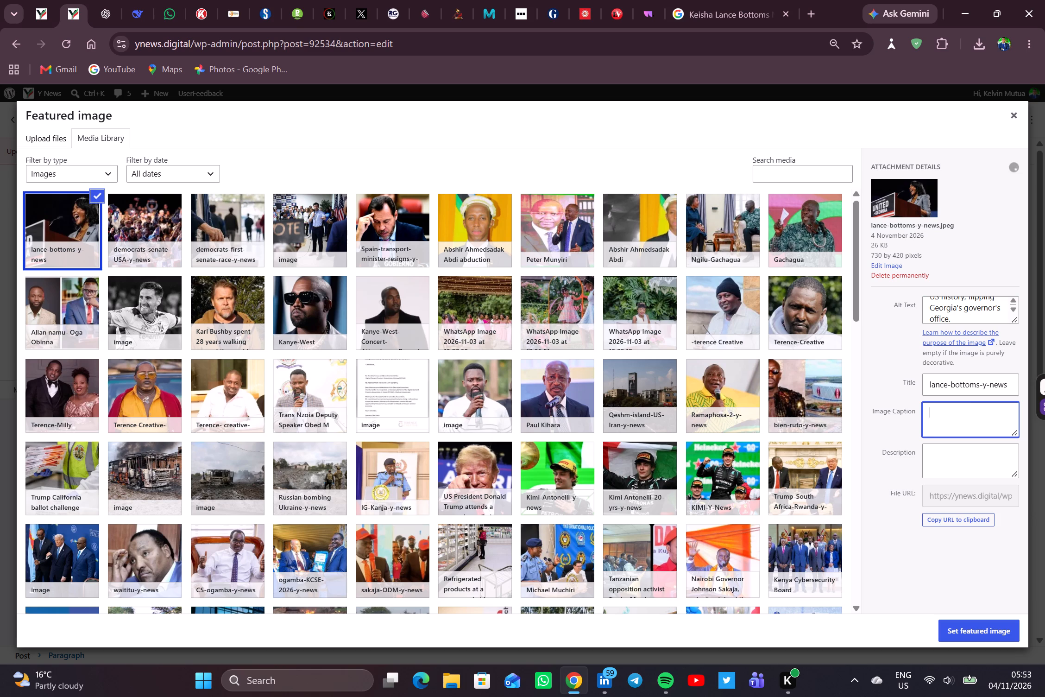
{"action": "key", "text": "ctrl+v"}
{"action": "left_click", "coordinate": [973, 471]}
{"action": "key", "text": "ctrl+v"}
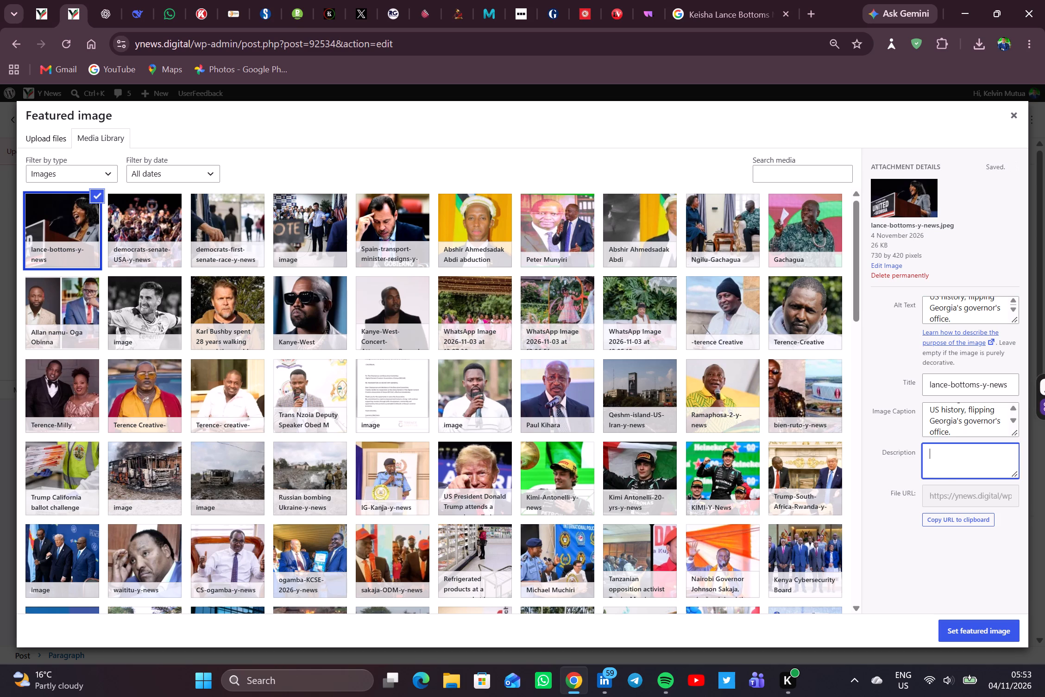
Append the credit "Photo/Courtesy" to the end of the image caption and set the image as the post's featured image.
{"action": "left_click", "coordinate": [967, 435]}
{"action": "key", "text": "space"}
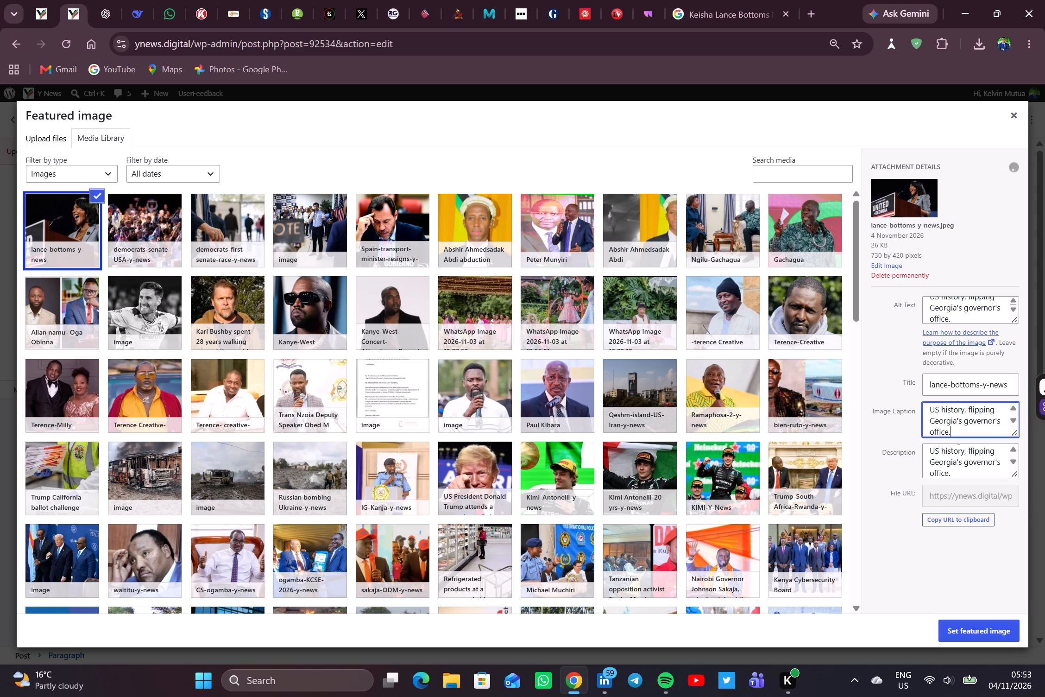
{"action": "key", "text": "p"}
{"action": "type", "text": "hoto/"}
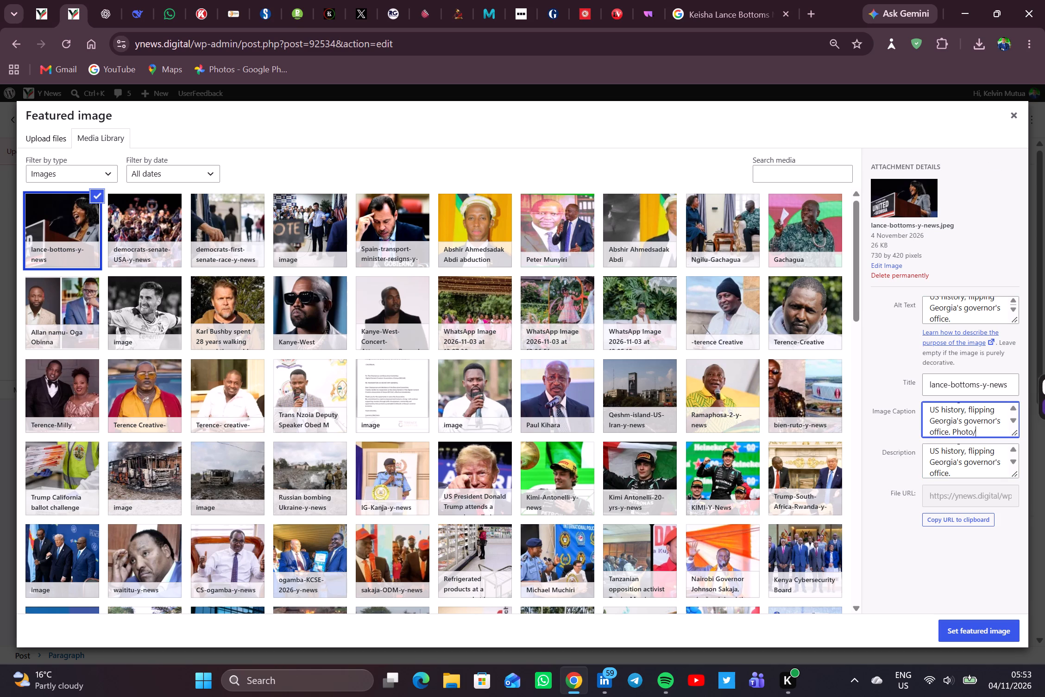
{"action": "key", "text": "c"}
{"action": "type", "text": "ourtesy"}
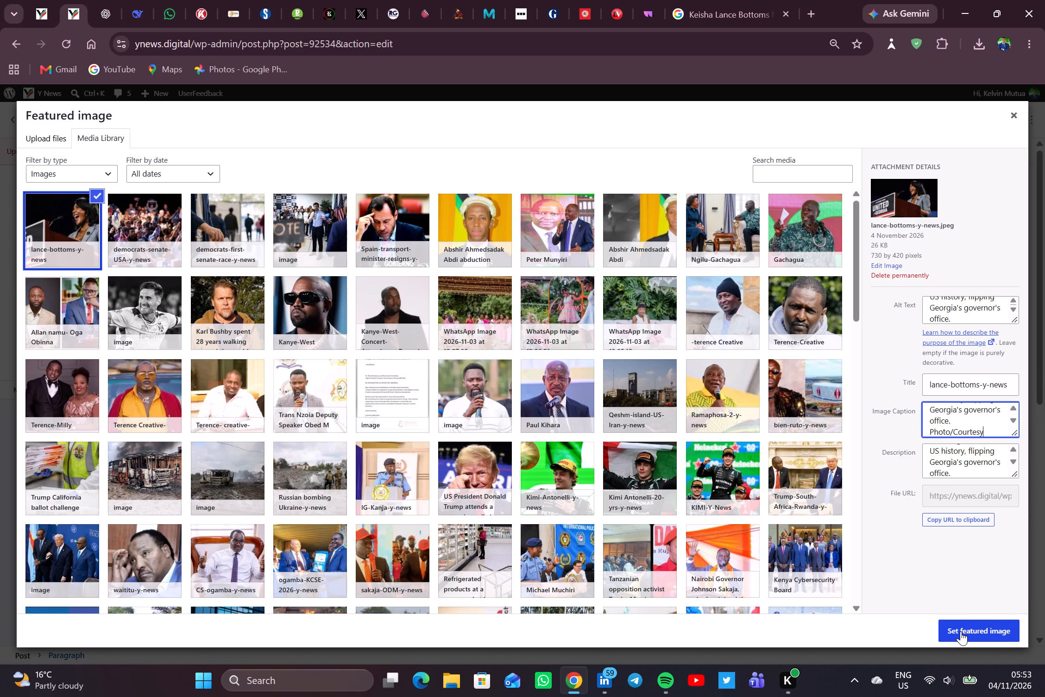
{"action": "left_click", "coordinate": [961, 631]}
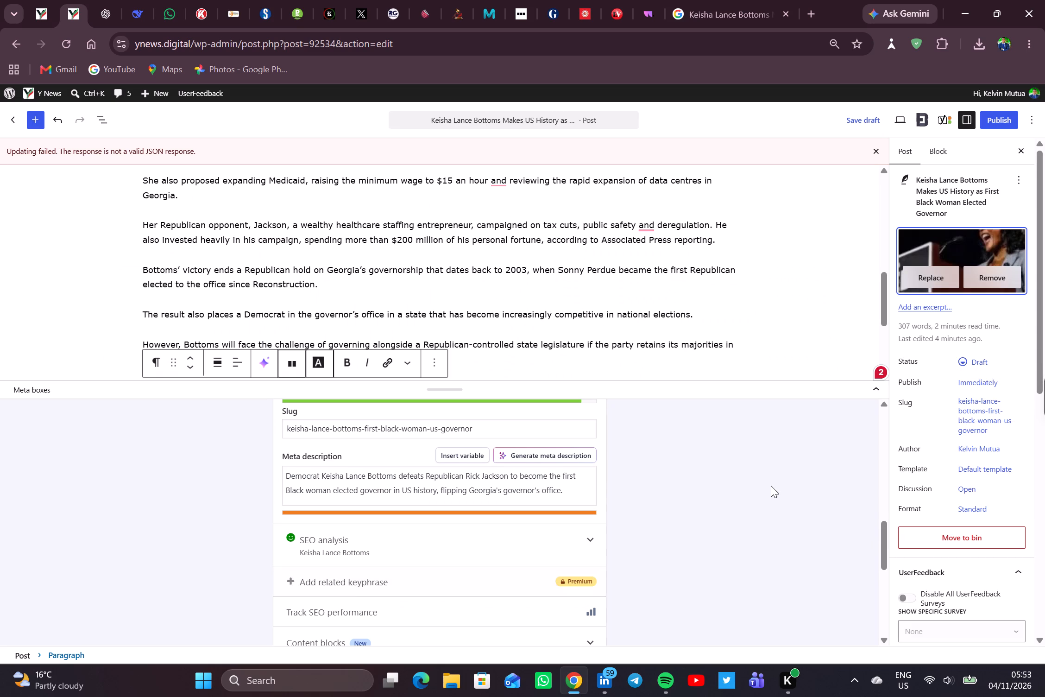
Check the post's Yoast search preview and focus keyphrase, and collapse the meta boxes area.
{"action": "scroll", "coordinate": [601, 495], "scroll_direction": "up", "scroll_amount": 4}
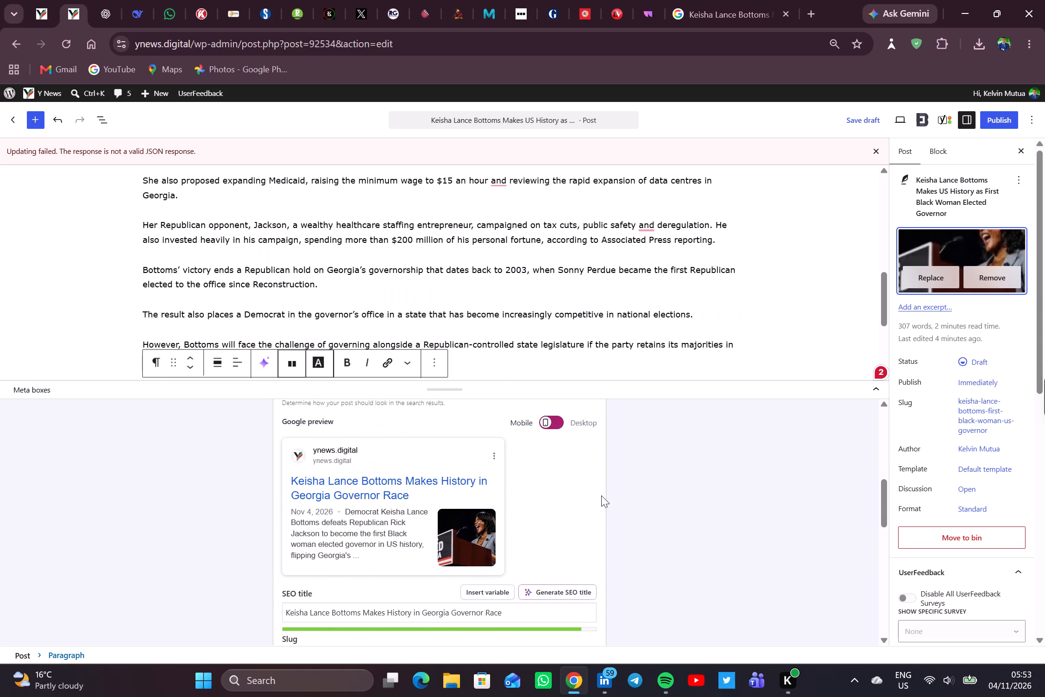
{"action": "scroll", "coordinate": [601, 495], "scroll_direction": "up", "scroll_amount": 3}
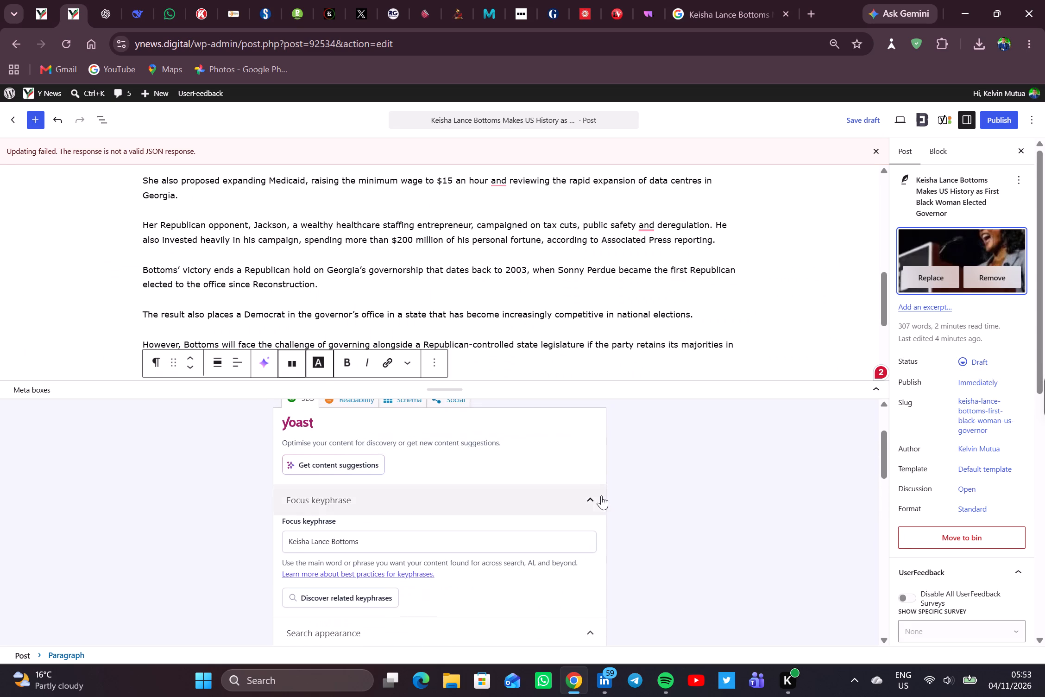
{"action": "left_click", "coordinate": [768, 389]}
Insert an image block after the Medicaid expansion paragraph, upload "keisha-lance-bottoms-y-news" from Downloads into it, and dismiss the error notice.
{"action": "scroll", "coordinate": [630, 343], "scroll_direction": "up", "scroll_amount": 2}
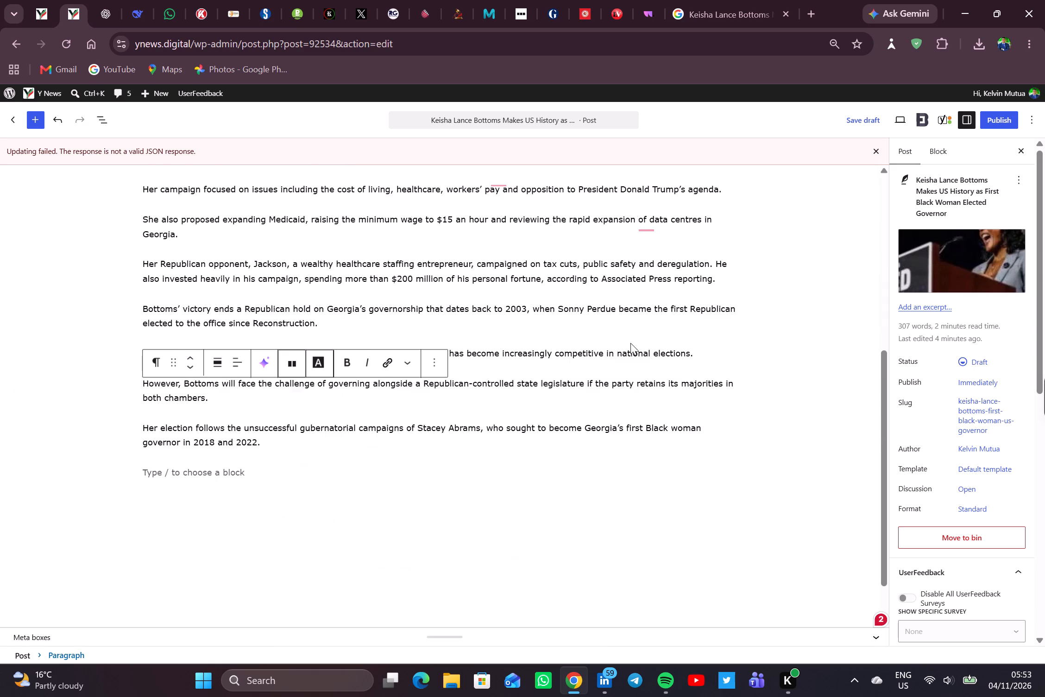
{"action": "scroll", "coordinate": [630, 343], "scroll_direction": "up", "scroll_amount": 3}
{"action": "scroll", "coordinate": [630, 343], "scroll_direction": "down", "scroll_amount": 2}
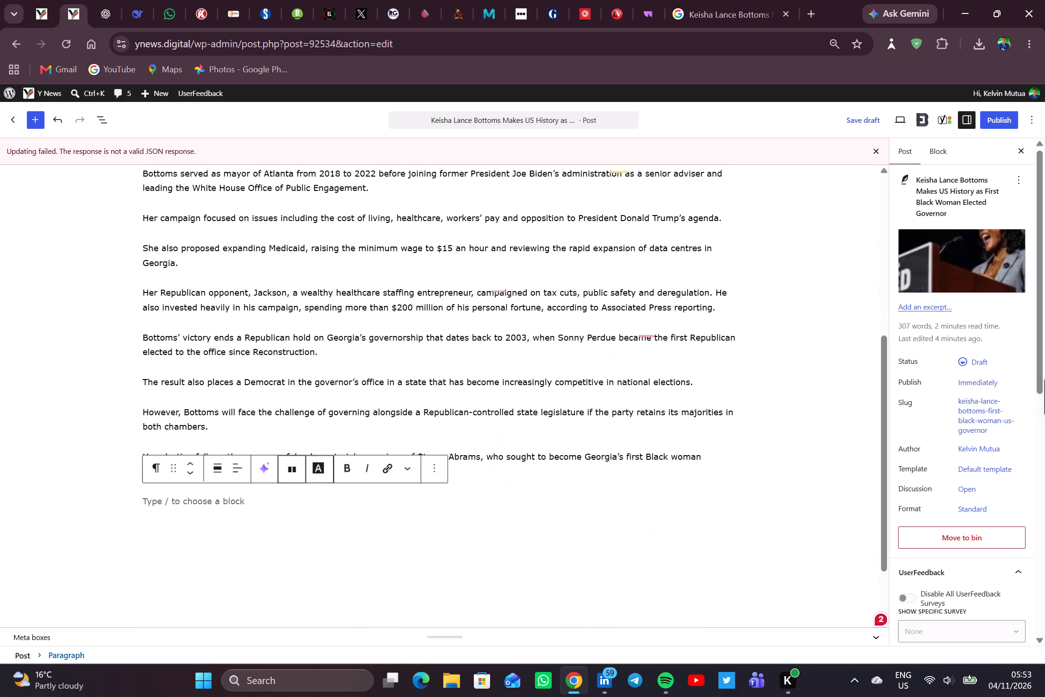
{"action": "scroll", "coordinate": [630, 343], "scroll_direction": "down", "scroll_amount": 1}
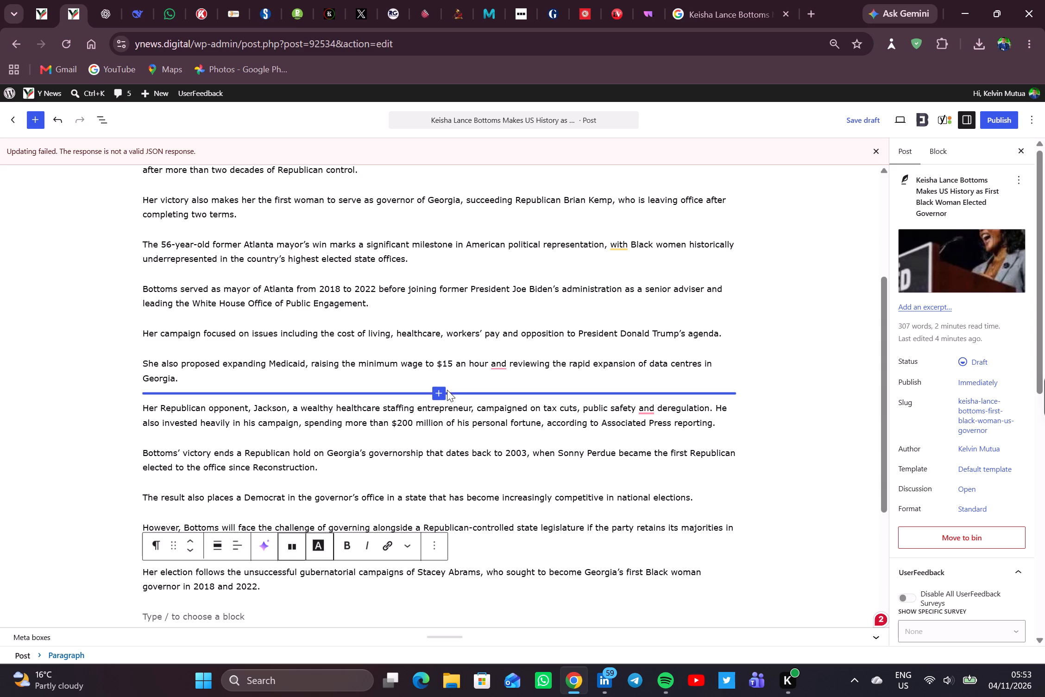
{"action": "left_click", "coordinate": [444, 390]}
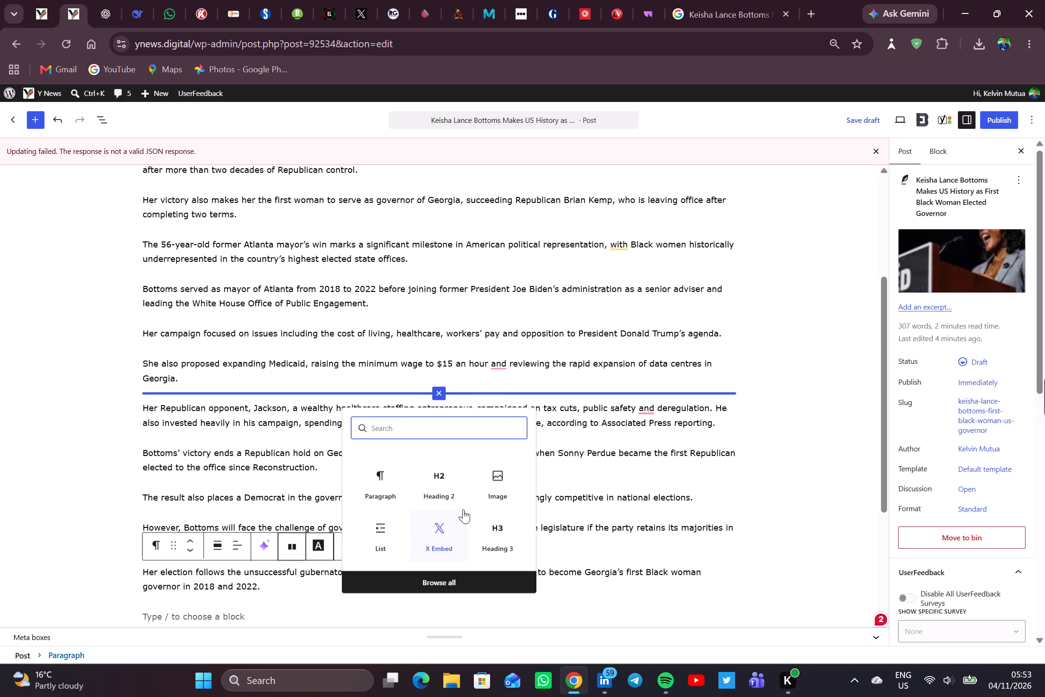
{"action": "left_click", "coordinate": [488, 483]}
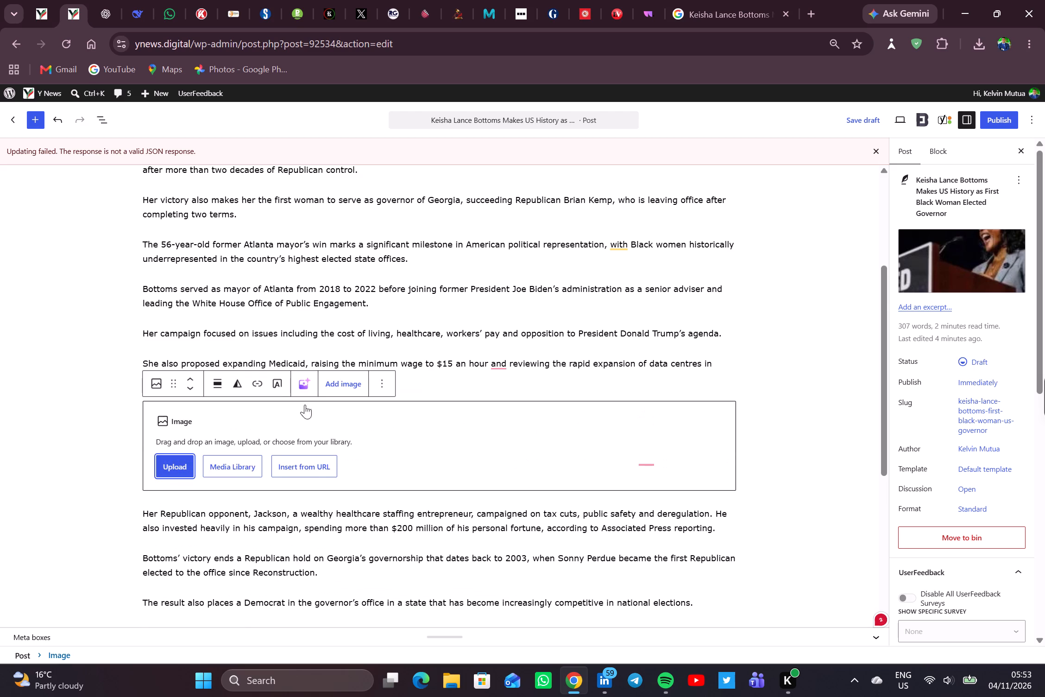
{"action": "left_click", "coordinate": [180, 469]}
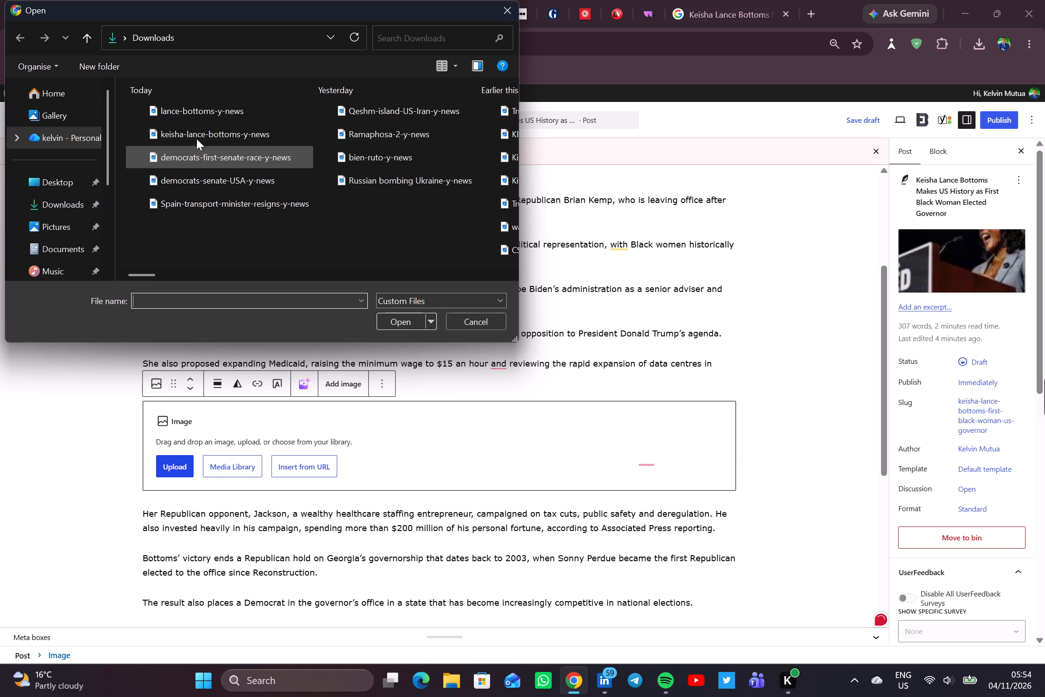
{"action": "double_click", "coordinate": [189, 136]}
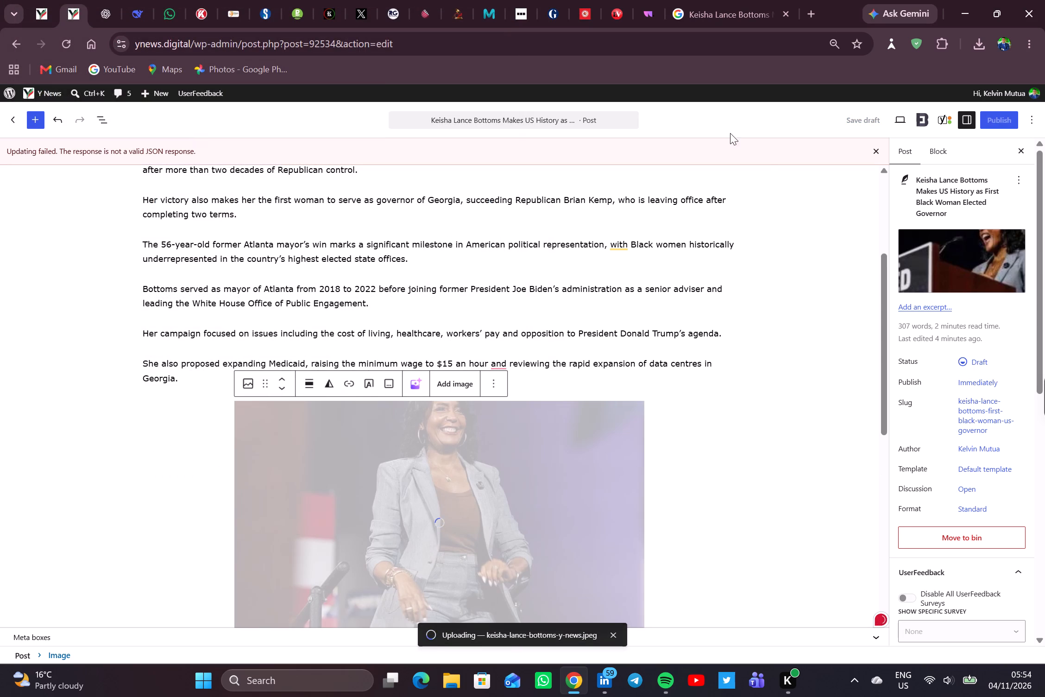
{"action": "left_click", "coordinate": [875, 152]}
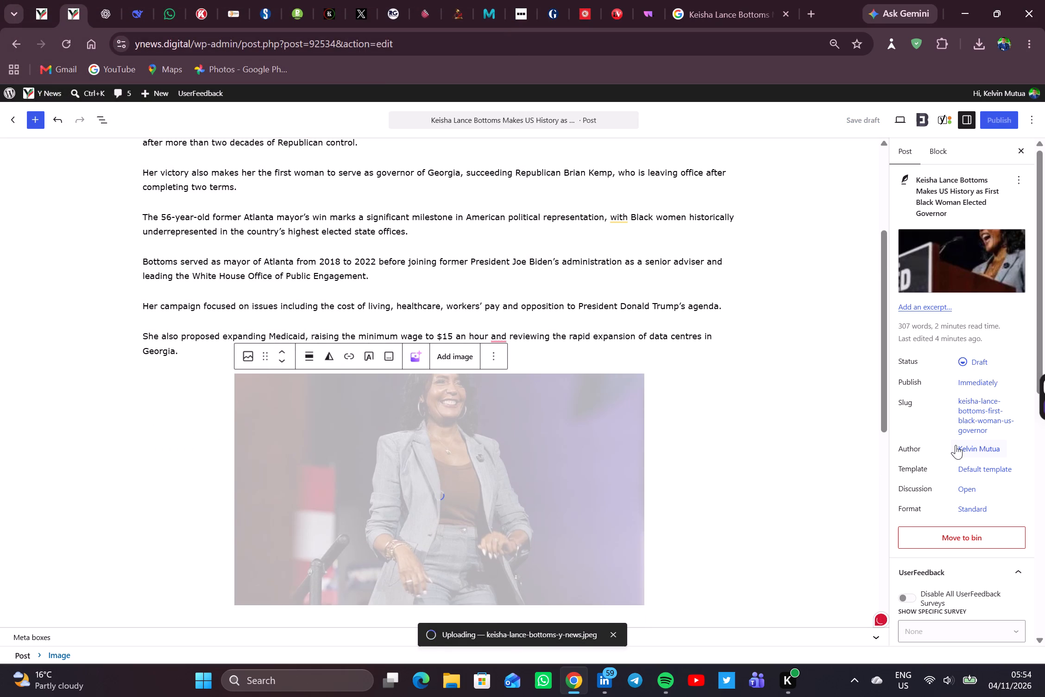
Assign the post to the People category.
{"action": "scroll", "coordinate": [956, 445], "scroll_direction": "down", "scroll_amount": 4}
{"action": "scroll", "coordinate": [939, 484], "scroll_direction": "down", "scroll_amount": 1}
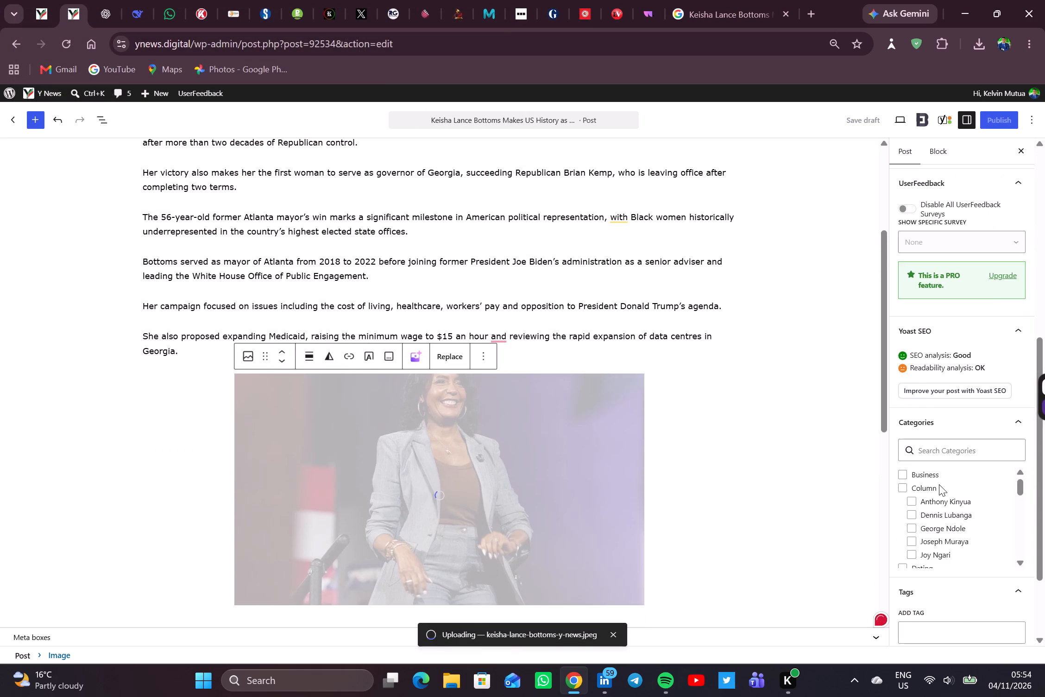
{"action": "scroll", "coordinate": [939, 484], "scroll_direction": "down", "scroll_amount": 2}
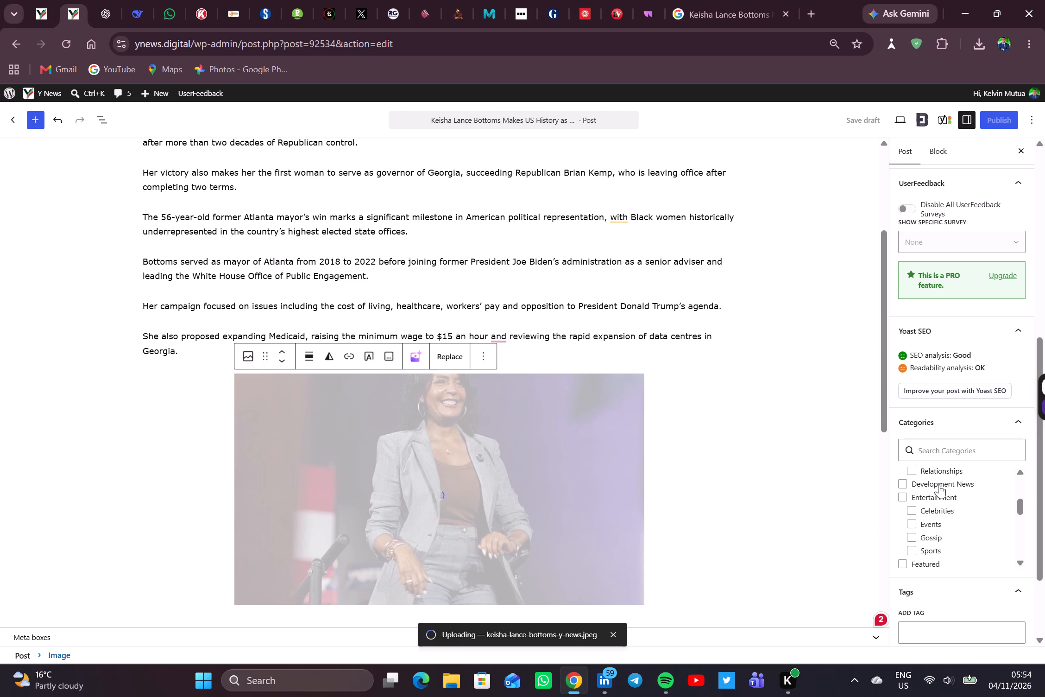
{"action": "scroll", "coordinate": [939, 484], "scroll_direction": "down", "scroll_amount": 2}
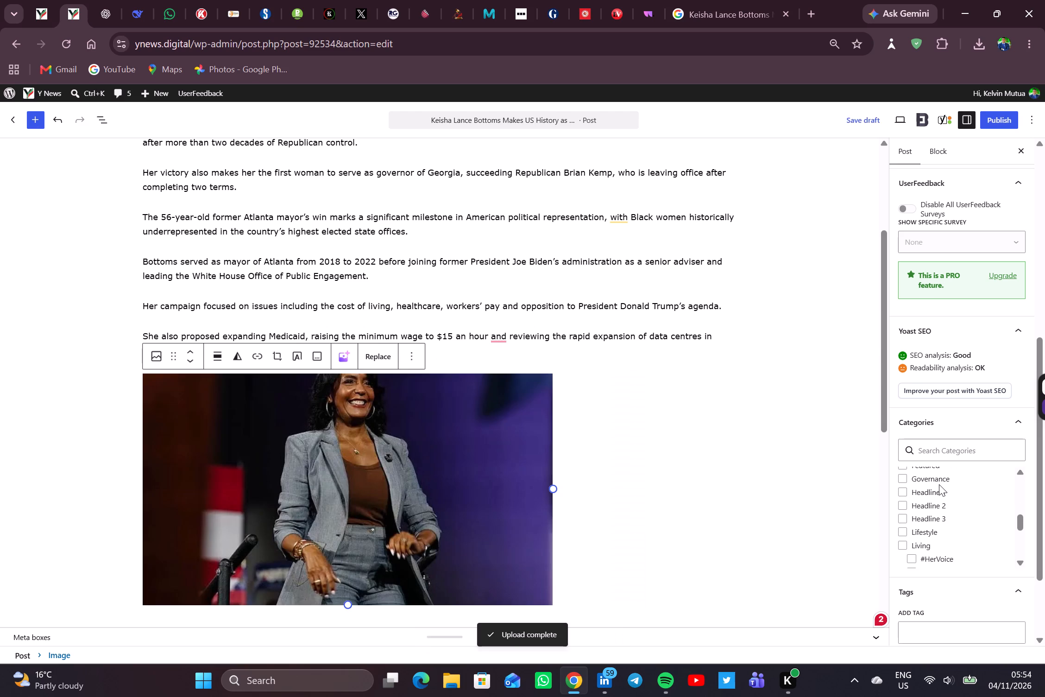
{"action": "scroll", "coordinate": [909, 515], "scroll_direction": "down", "scroll_amount": 1}
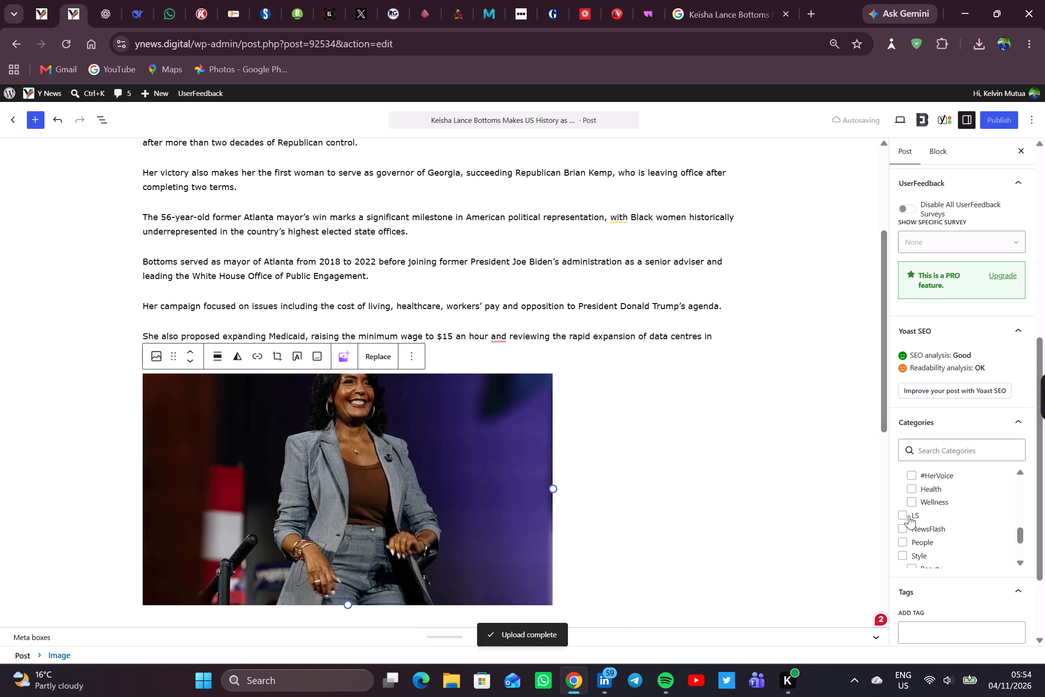
{"action": "scroll", "coordinate": [909, 515], "scroll_direction": "down", "scroll_amount": 1}
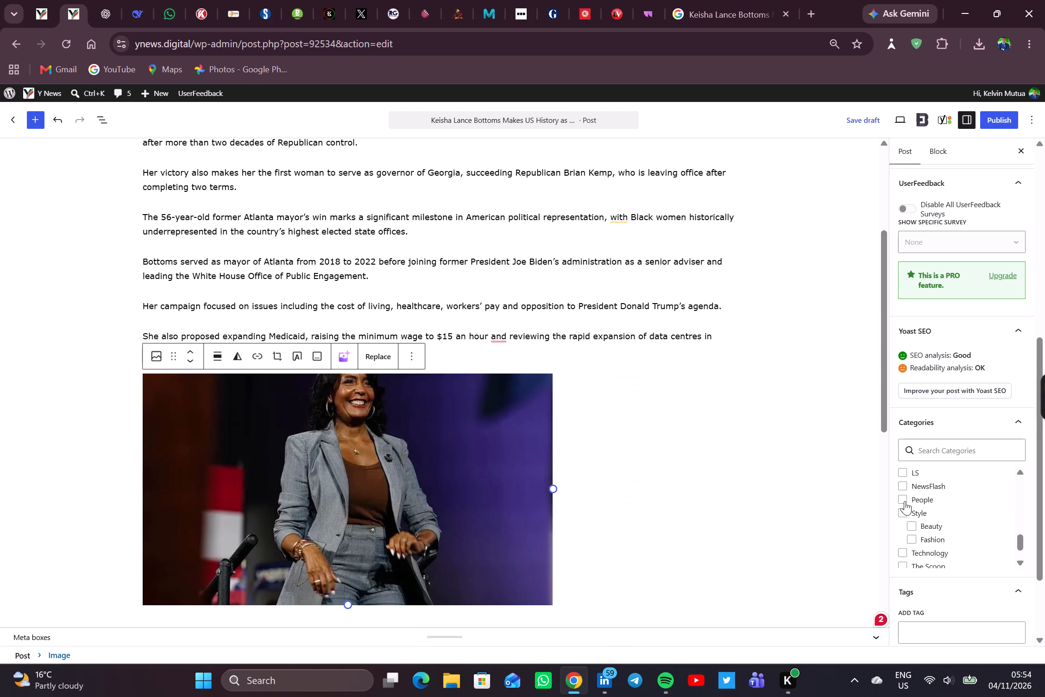
{"action": "left_click", "coordinate": [900, 499]}
Add the existing tags "YN Newsflash" and "YN Top Stories" to the post.
{"action": "scroll", "coordinate": [925, 500], "scroll_direction": "down", "scroll_amount": 1}
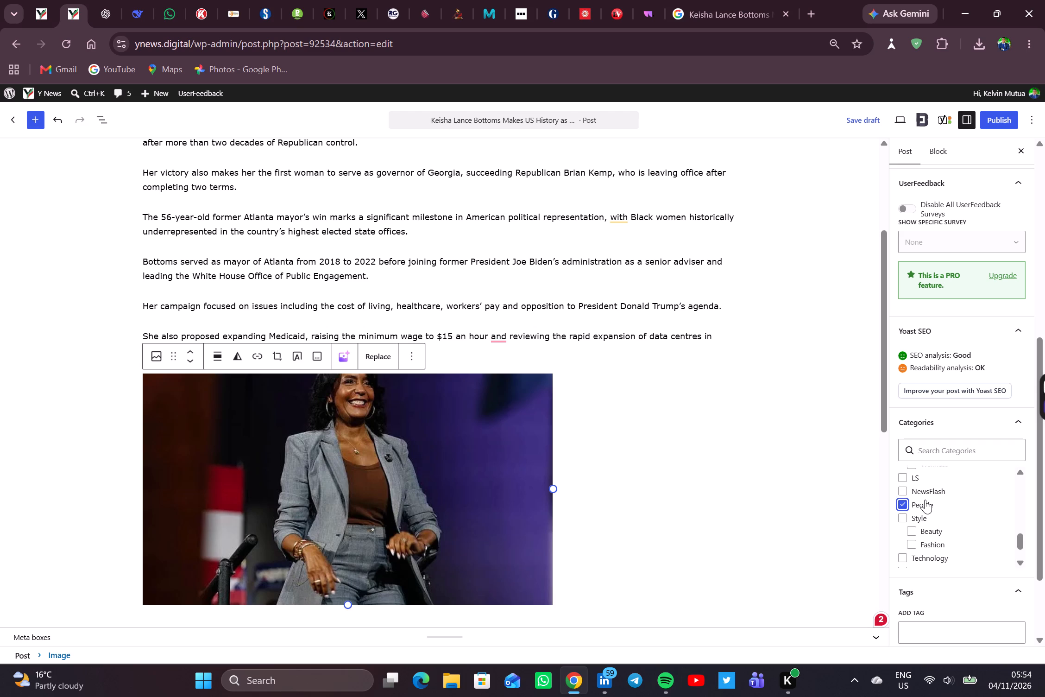
{"action": "scroll", "coordinate": [925, 500], "scroll_direction": "down", "scroll_amount": 2}
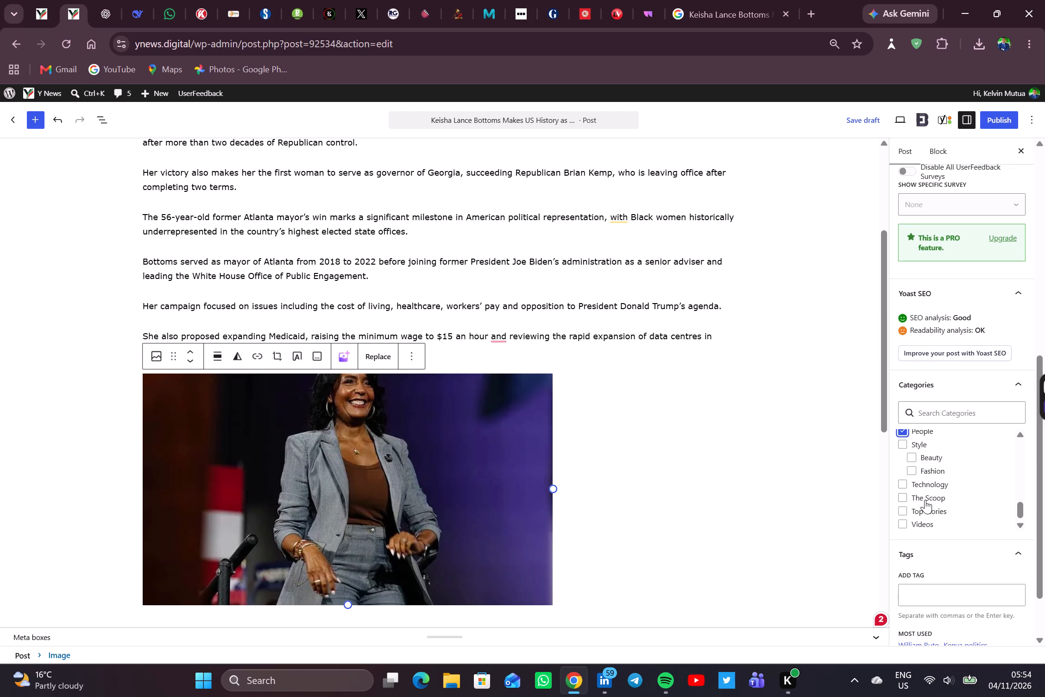
{"action": "scroll", "coordinate": [923, 564], "scroll_direction": "down", "scroll_amount": 2}
{"action": "left_click", "coordinate": [925, 520]}
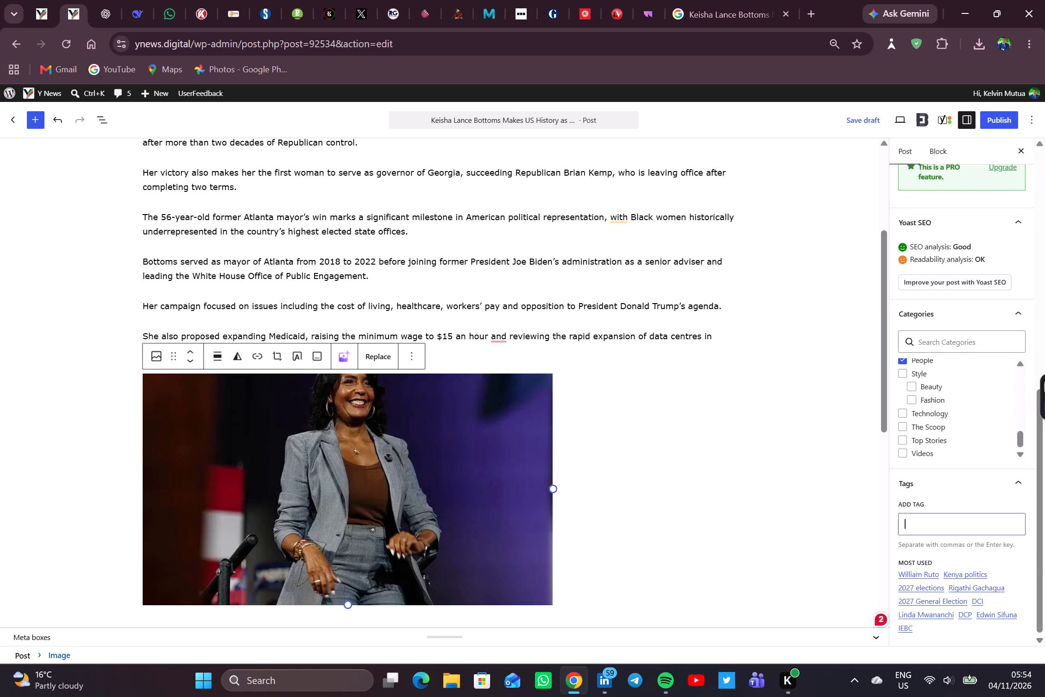
{"action": "type", "text": "yn"}
{"action": "key", "text": "BackSpace"}
{"action": "key", "text": "BackSpace"}
{"action": "key", "text": "BackSpace"}
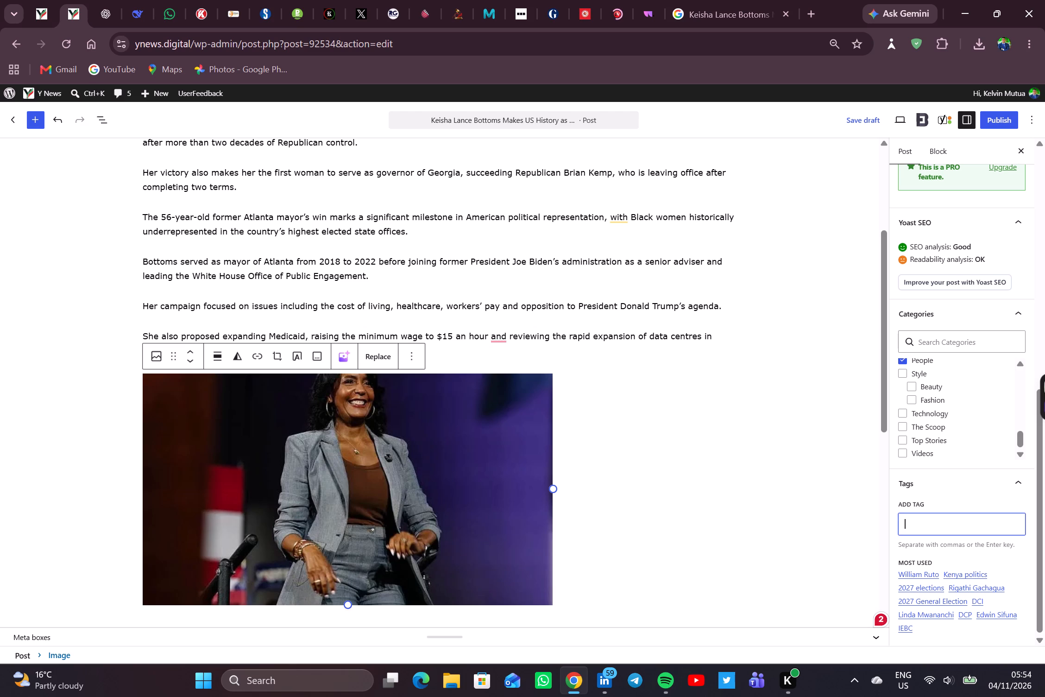
{"action": "type", "text": "YN"}
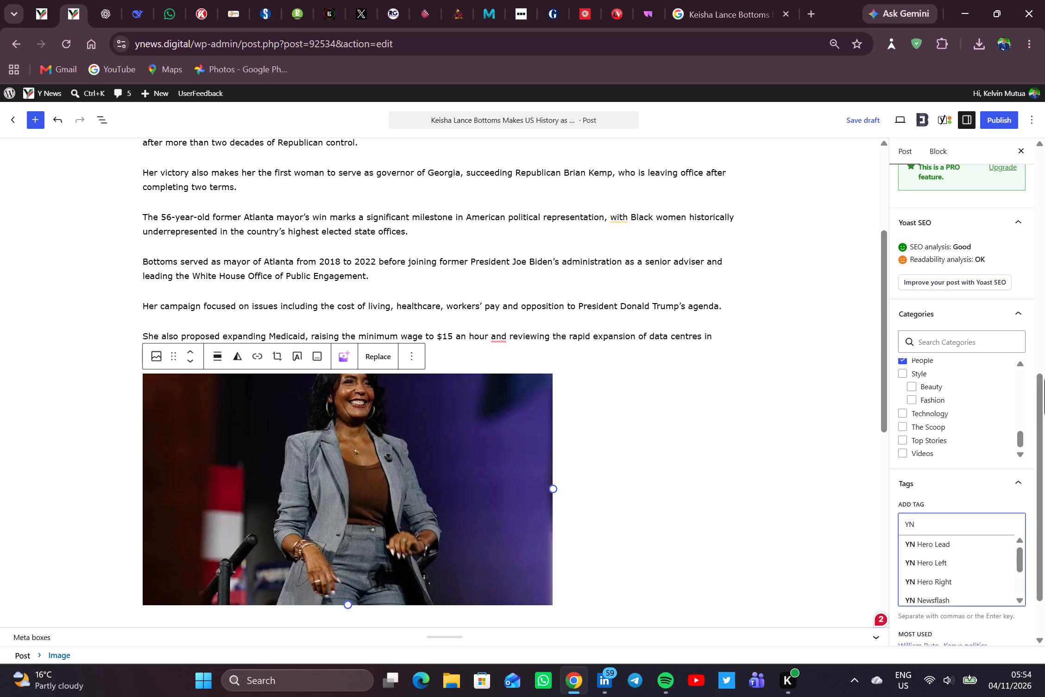
{"action": "scroll", "coordinate": [941, 560], "scroll_direction": "down", "scroll_amount": 1}
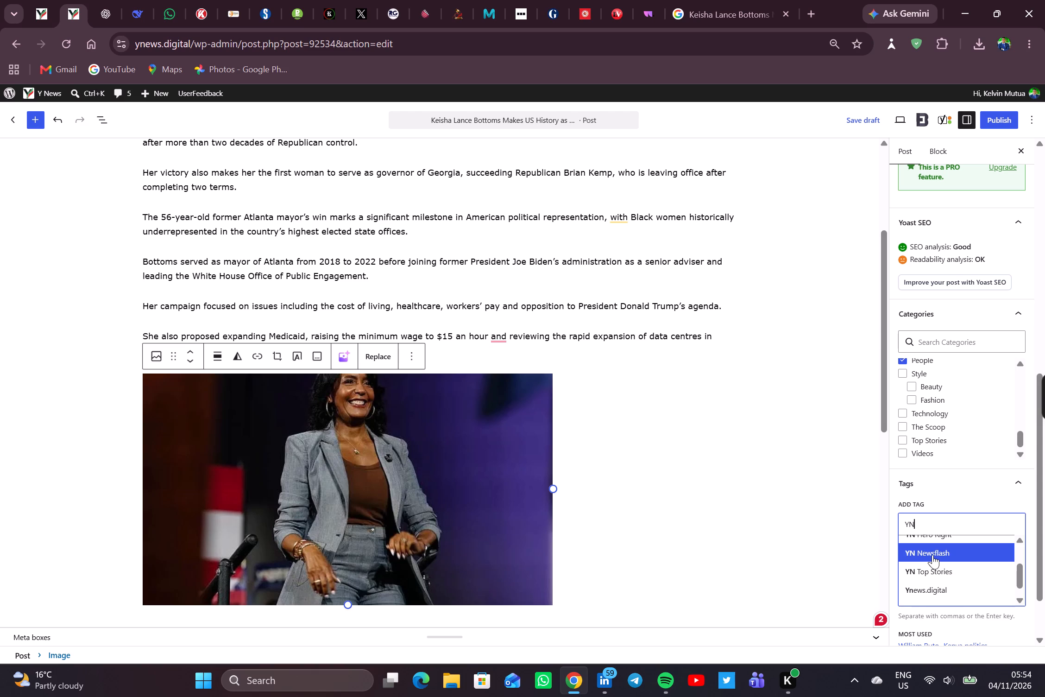
{"action": "left_click", "coordinate": [932, 553]}
{"action": "type", "text": "YN"}
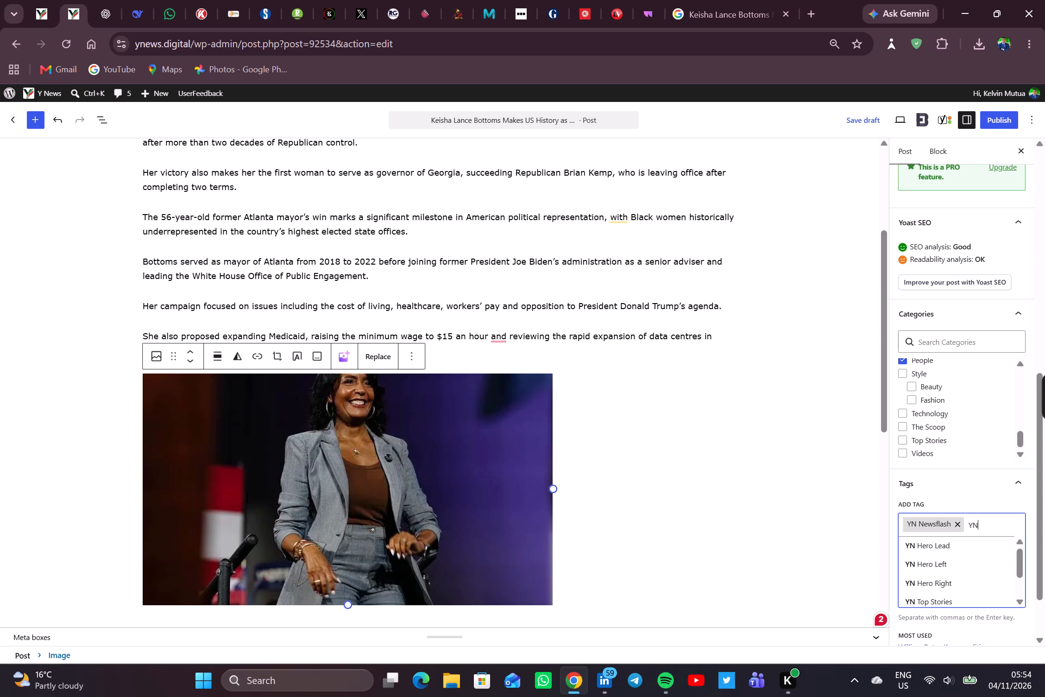
{"action": "scroll", "coordinate": [924, 557], "scroll_direction": "down", "scroll_amount": 1}
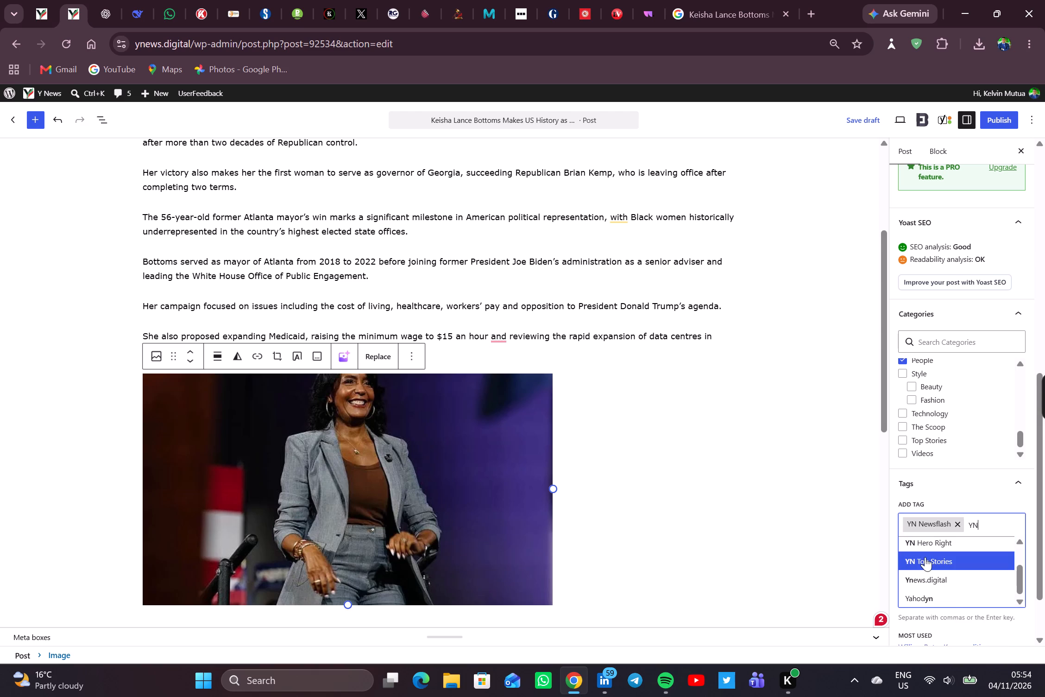
{"action": "left_click", "coordinate": [925, 557]}
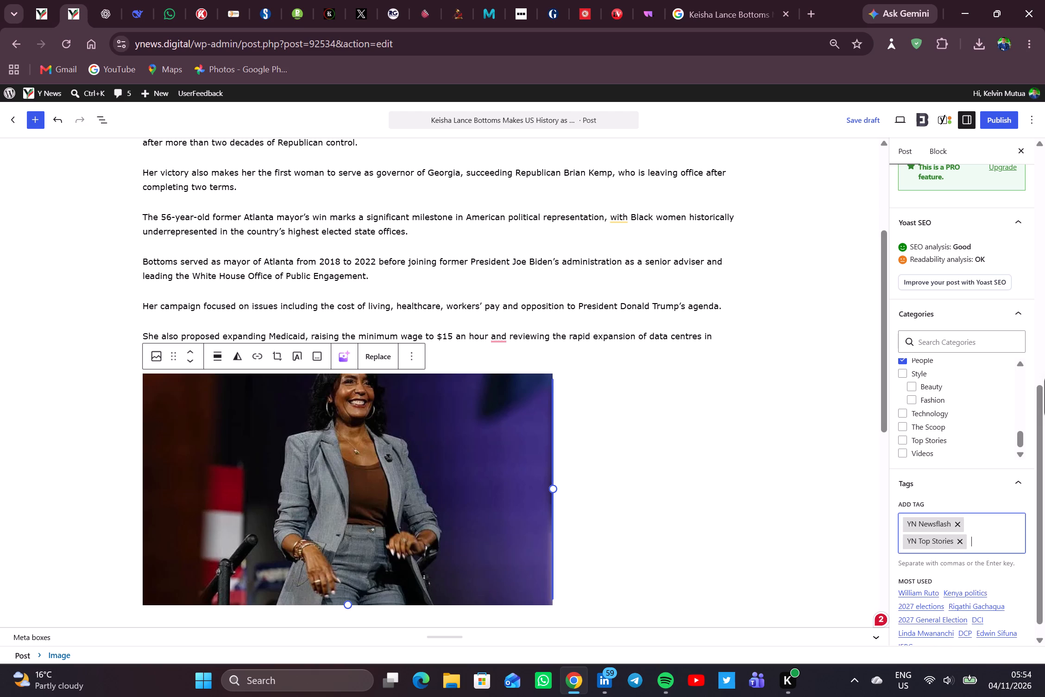
Enlarge the inserted Keisha Lance Bottoms image proportionally so it spans most of the article text's width.
{"action": "left_click_drag", "start_coordinate": [555, 486], "coordinate": [655, 507]}
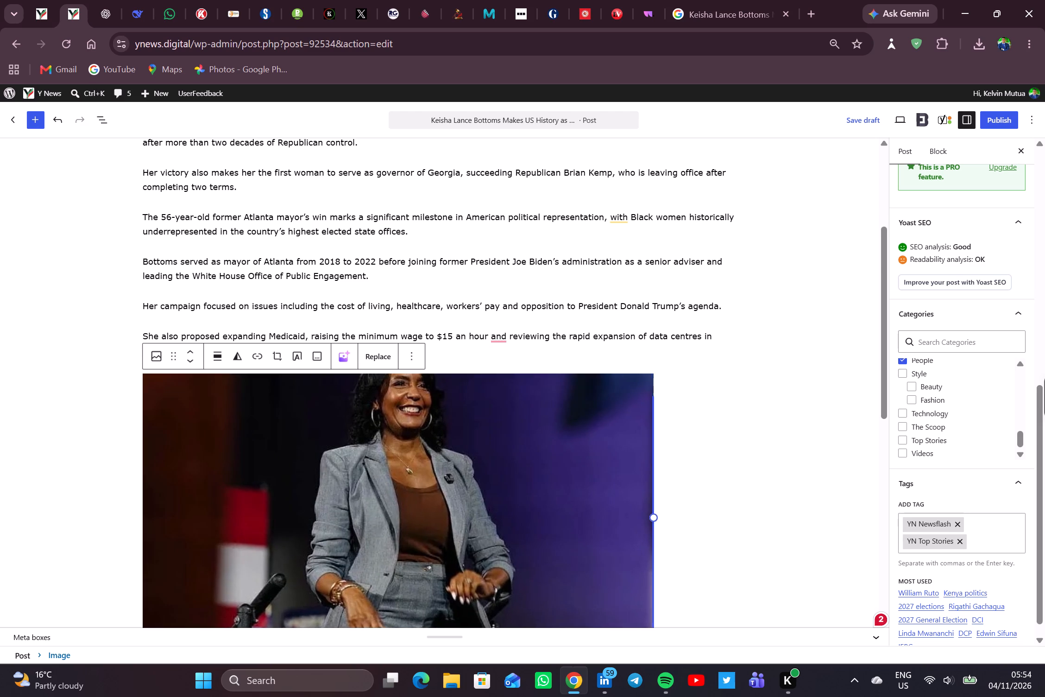
{"action": "scroll", "coordinate": [691, 420], "scroll_direction": "up", "scroll_amount": 2}
{"action": "scroll", "coordinate": [691, 420], "scroll_direction": "down", "scroll_amount": 7}
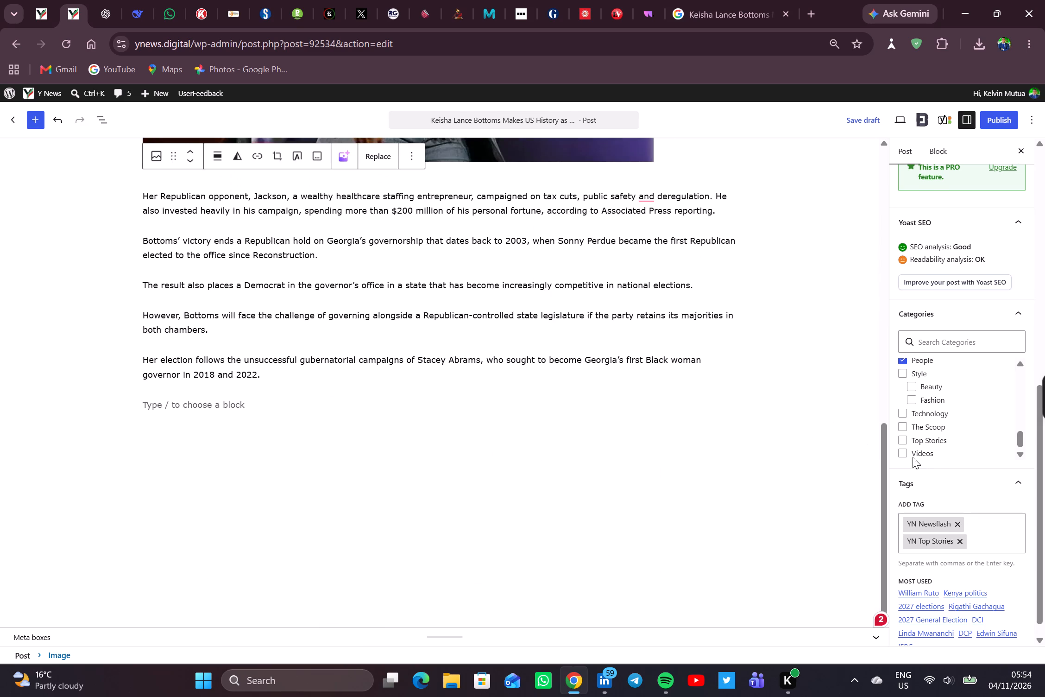
{"action": "scroll", "coordinate": [943, 449], "scroll_direction": "down", "scroll_amount": 3}
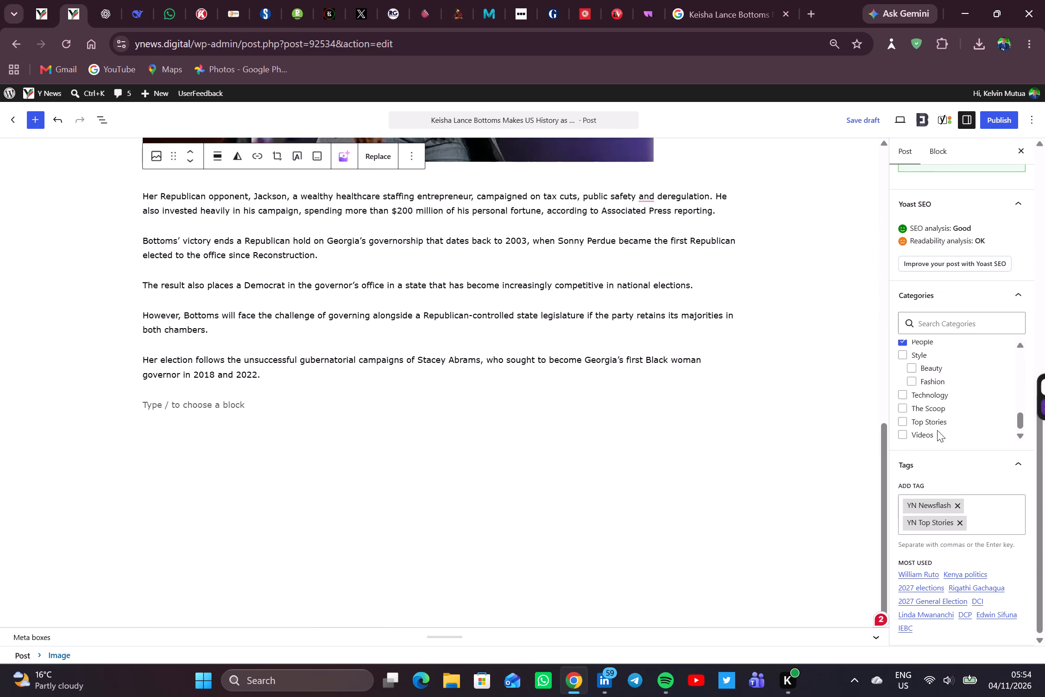
Publish the Keisha Lance Bottoms post immediately with public visibility.
{"action": "scroll", "coordinate": [963, 275], "scroll_direction": "up", "scroll_amount": 3}
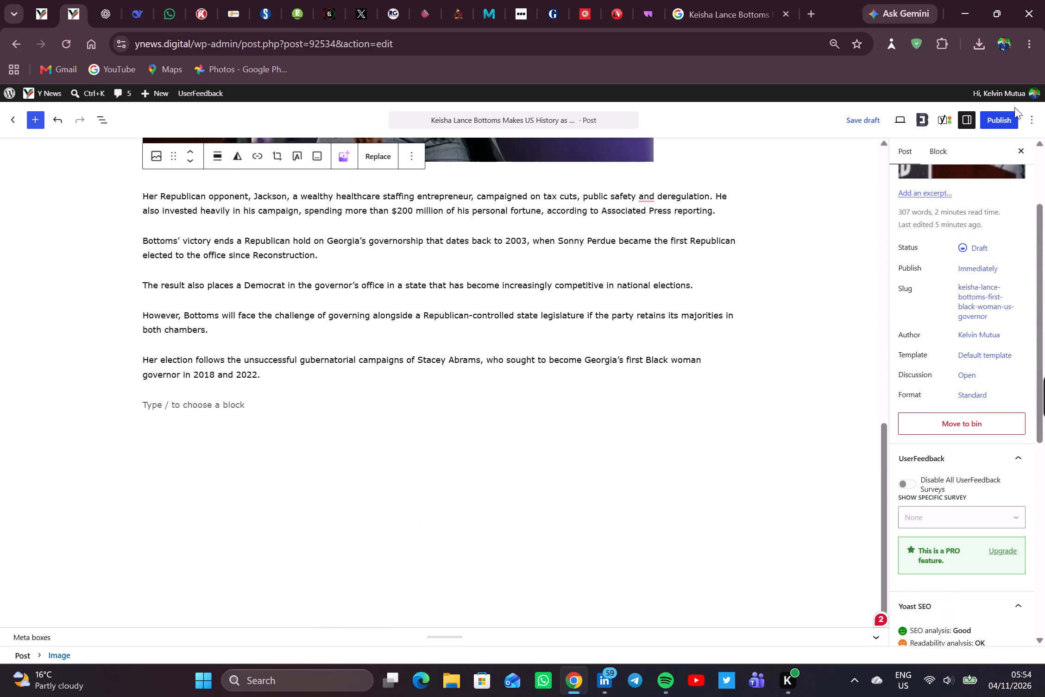
{"action": "left_click", "coordinate": [1003, 115]}
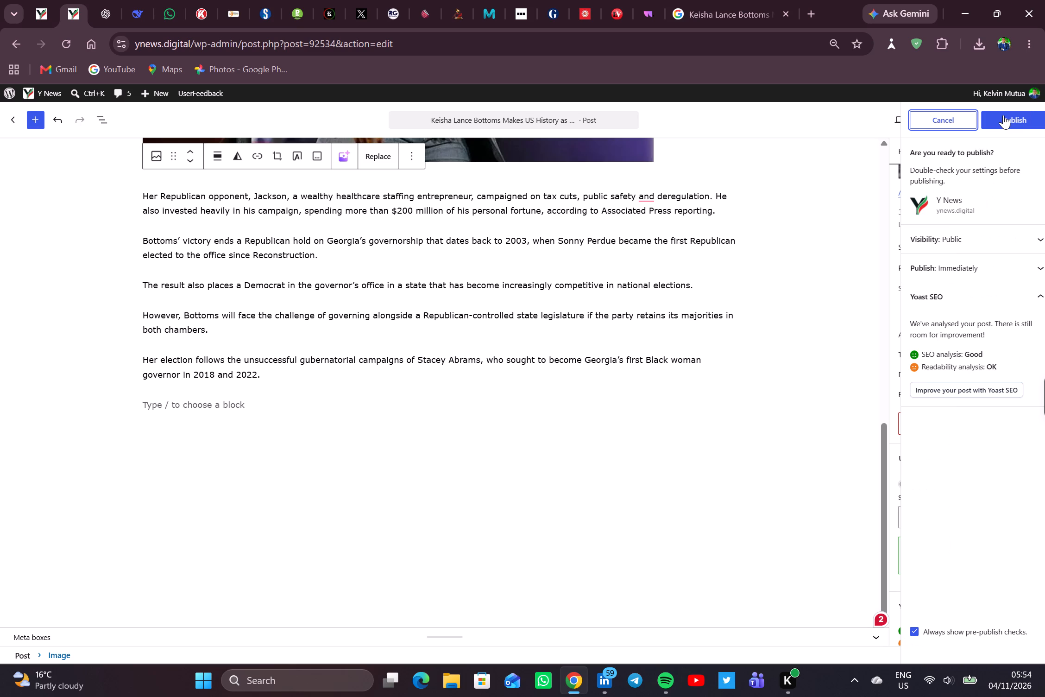
{"action": "left_click", "coordinate": [1003, 115]}
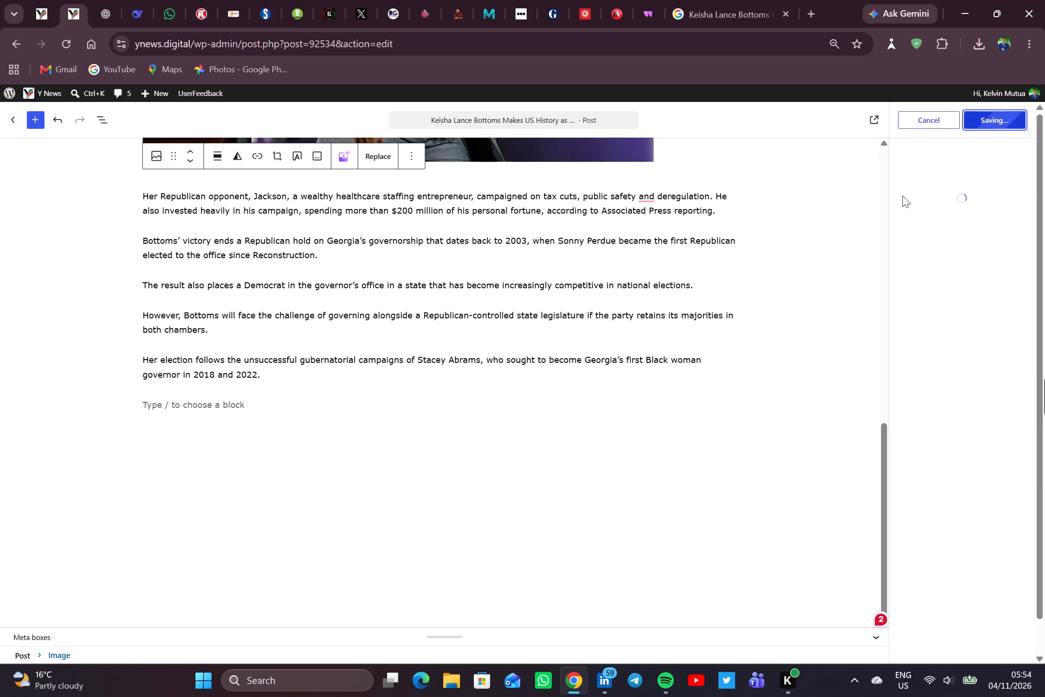
{"action": "left_click", "coordinate": [1018, 238]}
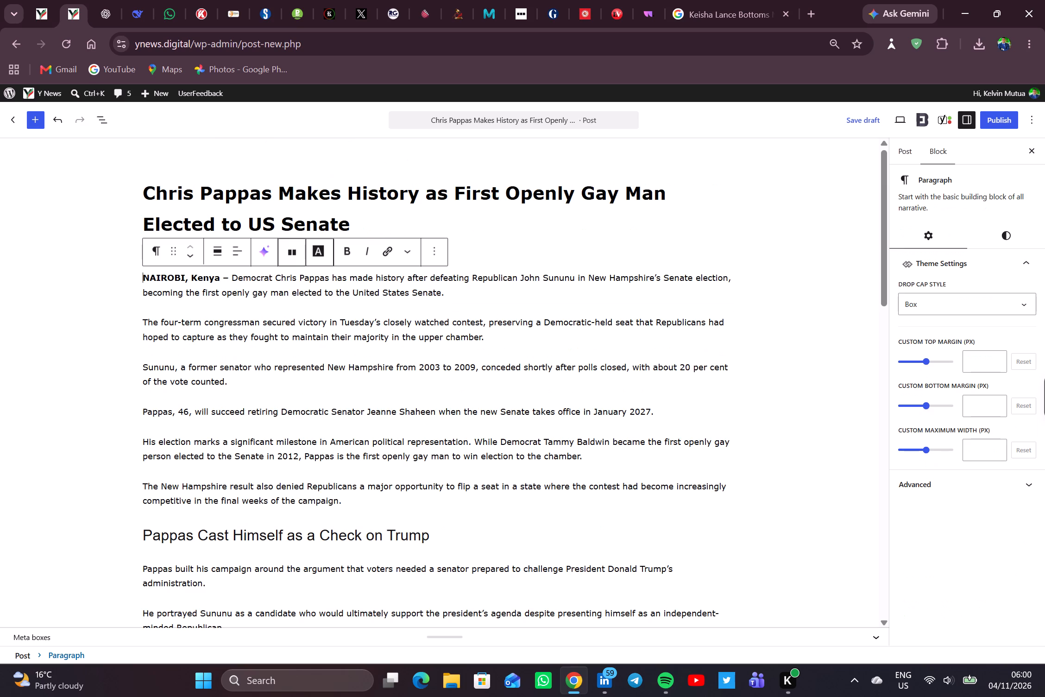
Remove the bold formatting from the "NAIROBI, Kenya –" dateline in the opening paragraph.
{"action": "left_click", "coordinate": [207, 274]}
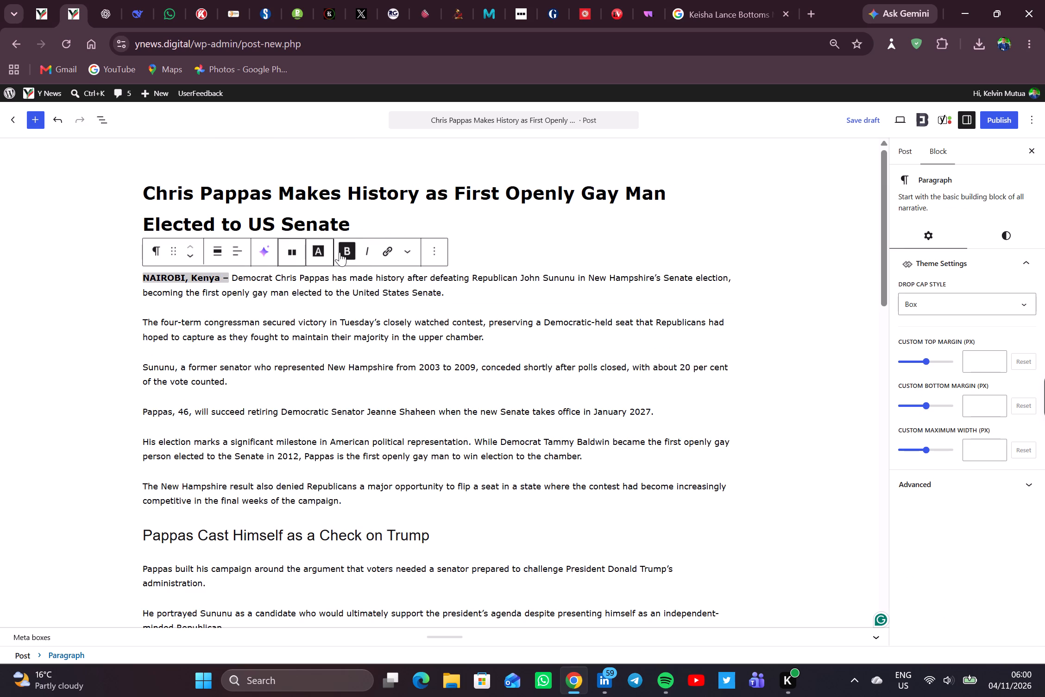
{"action": "left_click", "coordinate": [340, 252]}
Copy "Democrat Chris Pappas" from the opening paragraph and search Google Images for it.
{"action": "scroll", "coordinate": [360, 323], "scroll_direction": "down", "scroll_amount": 1}
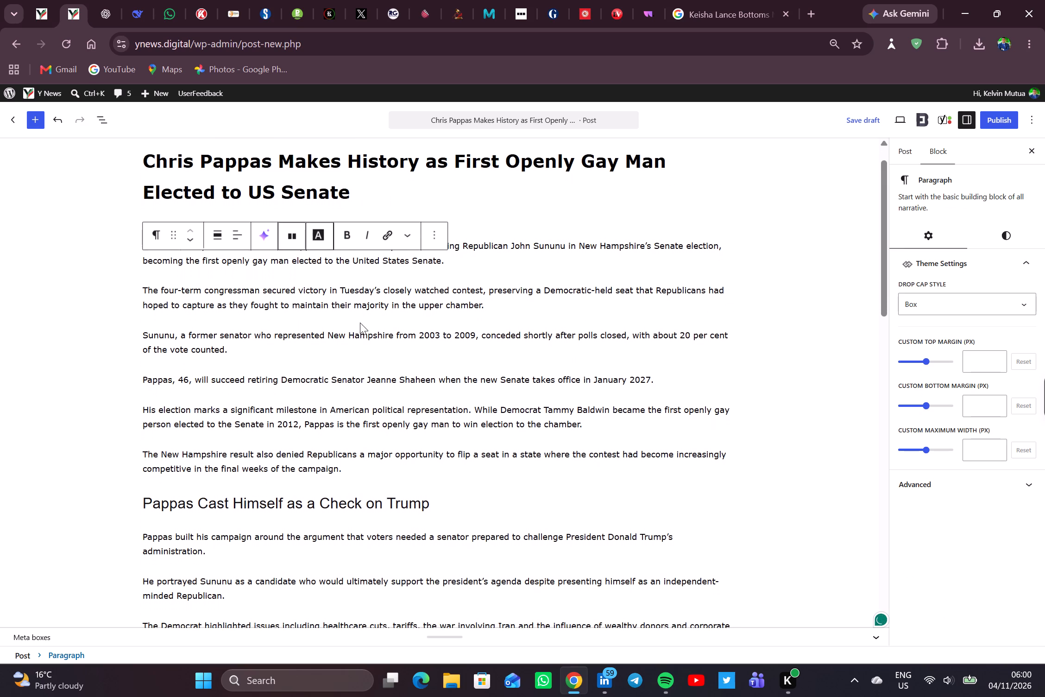
{"action": "scroll", "coordinate": [360, 323], "scroll_direction": "down", "scroll_amount": 1}
{"action": "scroll", "coordinate": [358, 266], "scroll_direction": "down", "scroll_amount": 1}
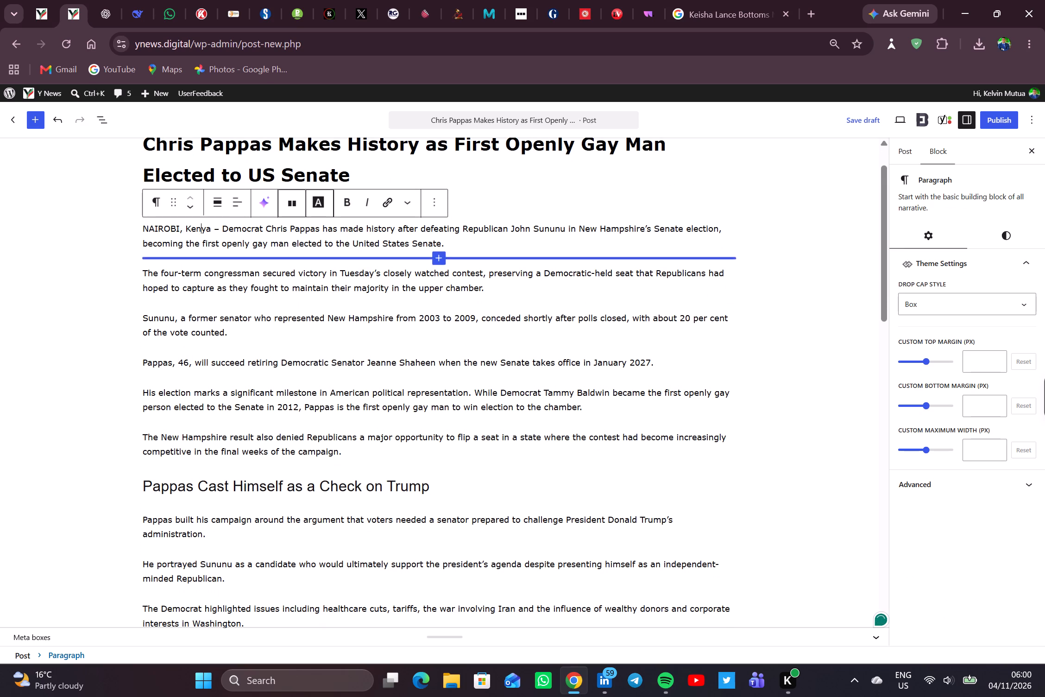
{"action": "scroll", "coordinate": [249, 234], "scroll_direction": "up", "scroll_amount": 1}
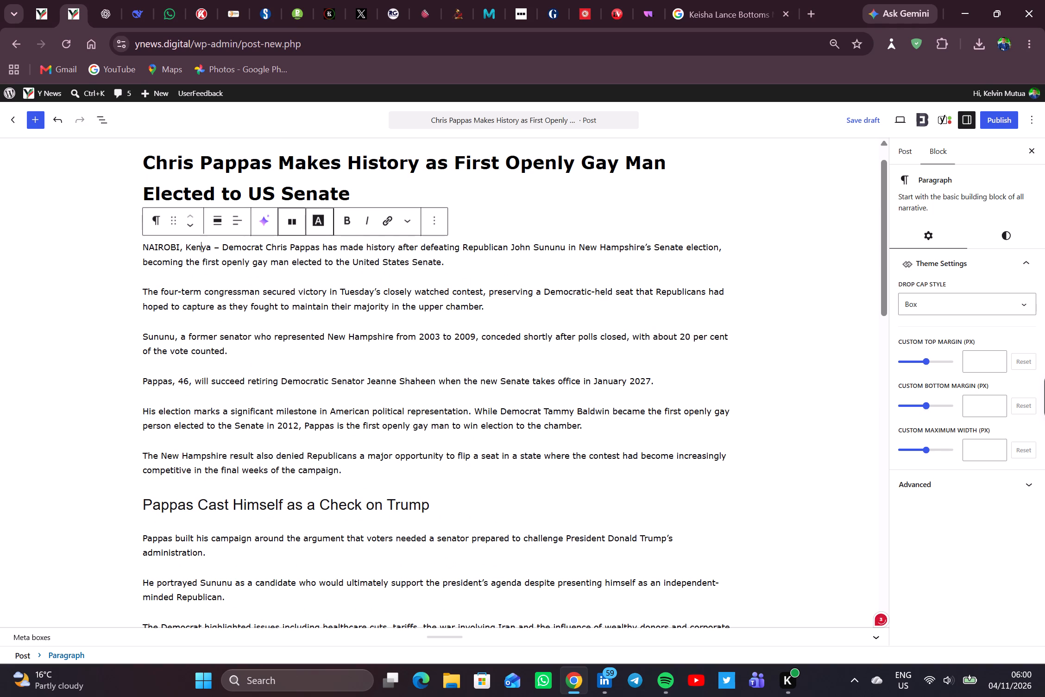
{"action": "left_click_drag", "start_coordinate": [223, 245], "coordinate": [320, 240]}
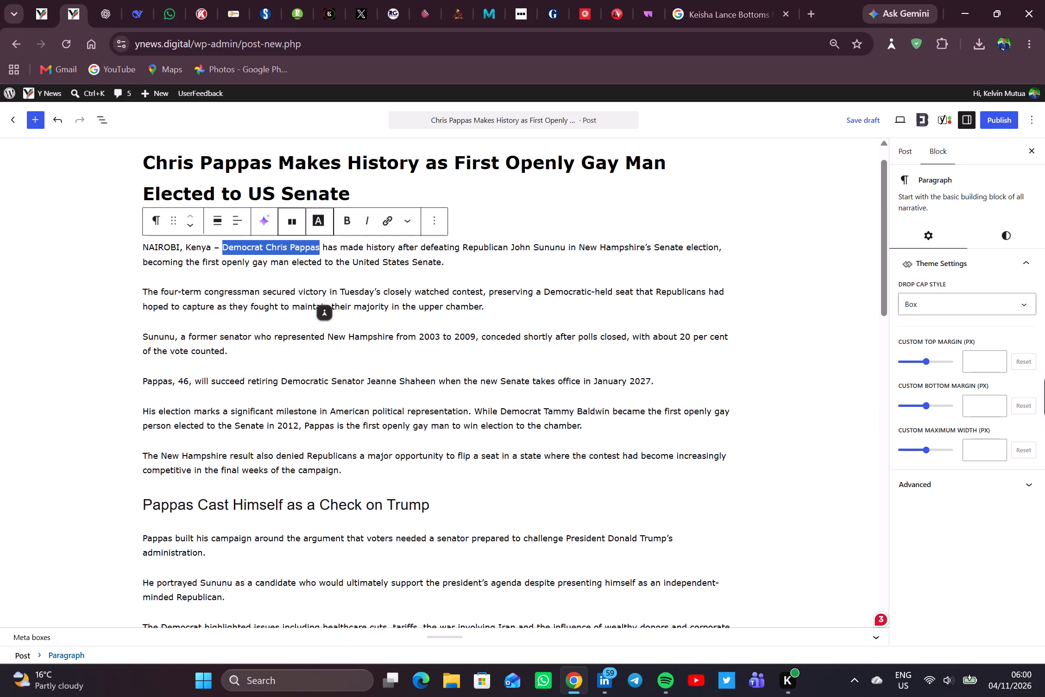
{"action": "key", "text": "ctrl+c"}
{"action": "left_click", "coordinate": [737, 0]}
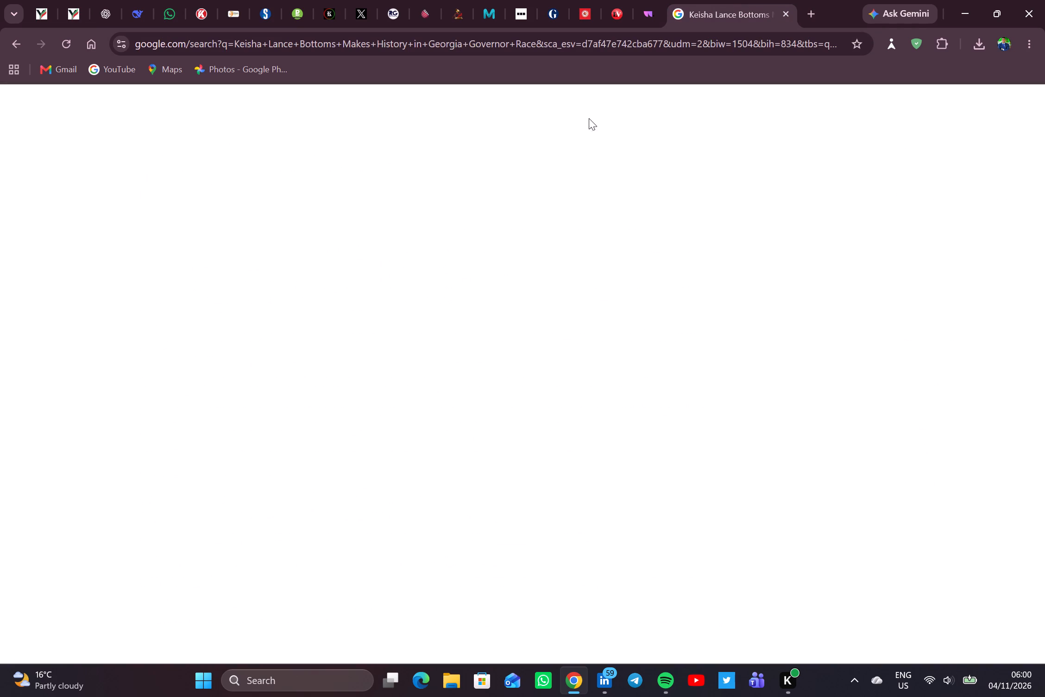
{"action": "left_click", "coordinate": [601, 107]}
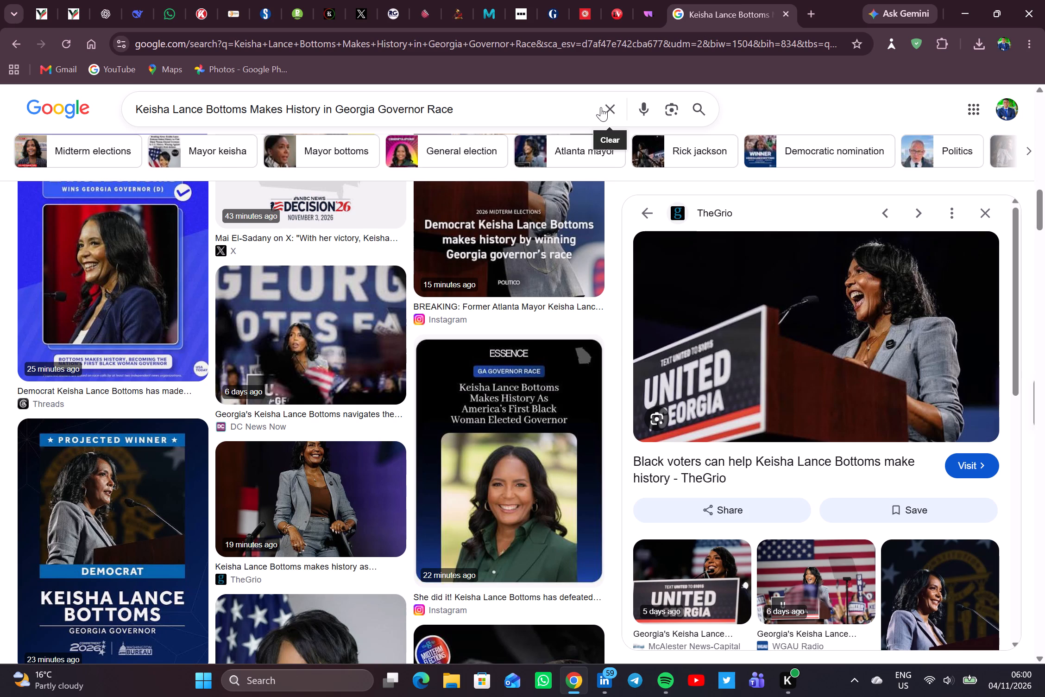
{"action": "key", "text": "ctrl+v"}
{"action": "key", "text": "Return"}
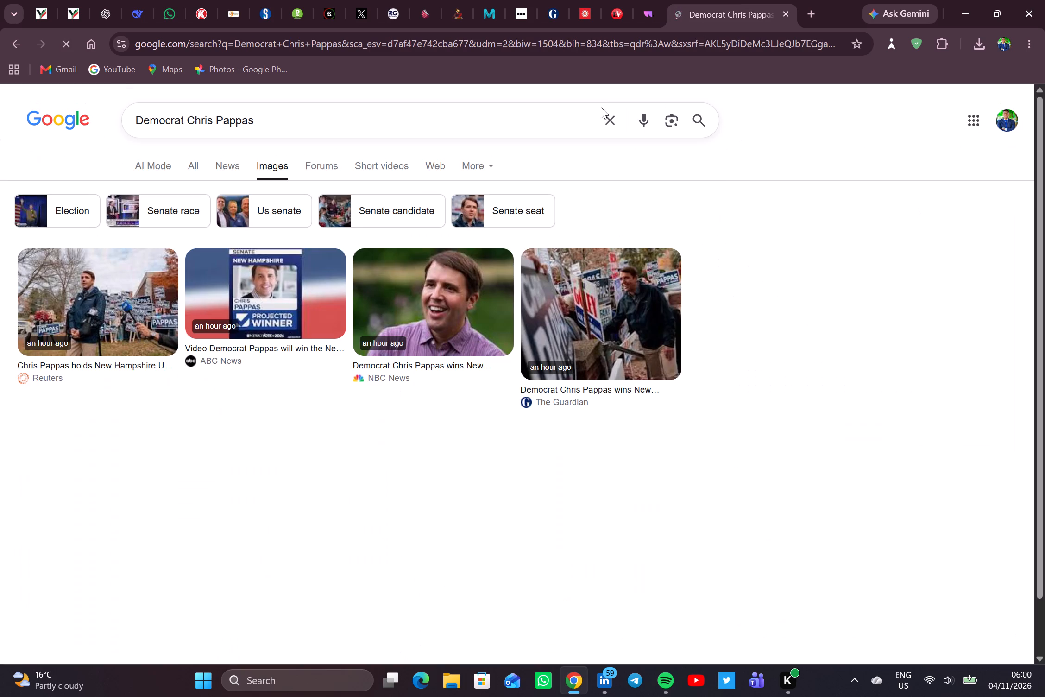
Back in the Y News post, insert "U.S." before "President Donald Trump's" in the section on Pappas as a check on Trump.
{"action": "left_click", "coordinate": [72, 0]}
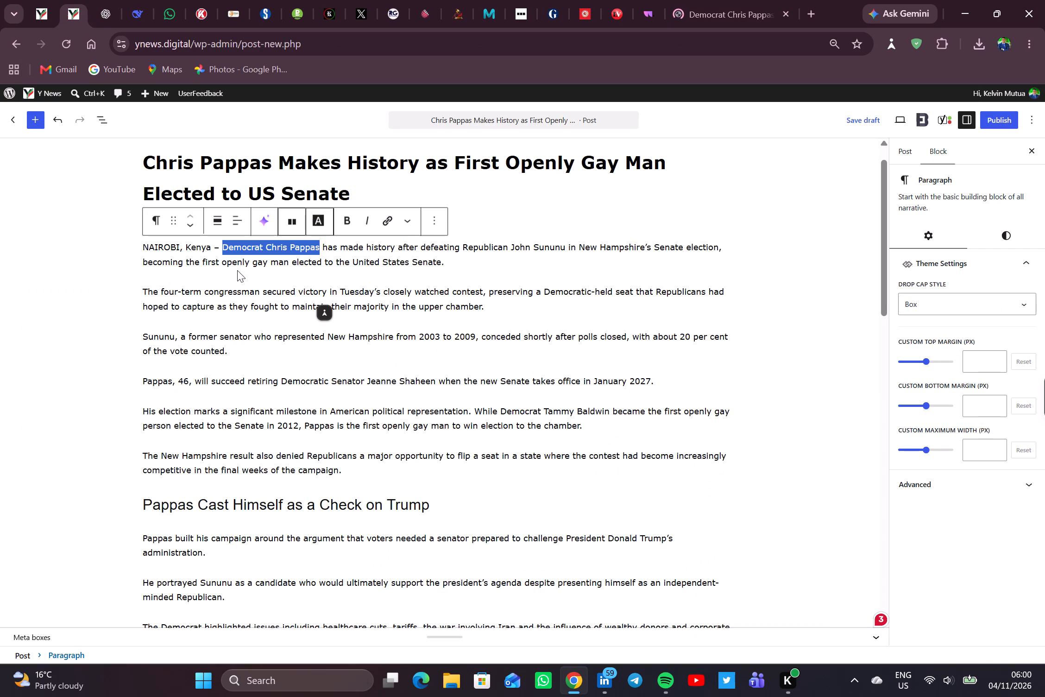
{"action": "scroll", "coordinate": [279, 269], "scroll_direction": "down", "scroll_amount": 1}
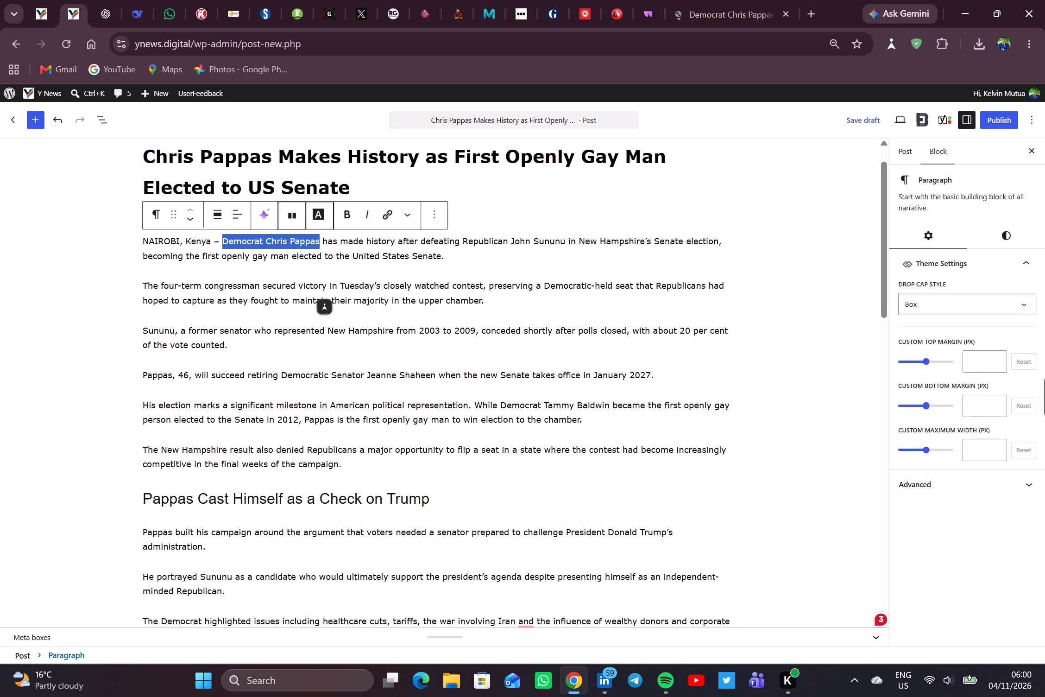
{"action": "left_click", "coordinate": [277, 282]}
{"action": "scroll", "coordinate": [277, 282], "scroll_direction": "down", "scroll_amount": 1}
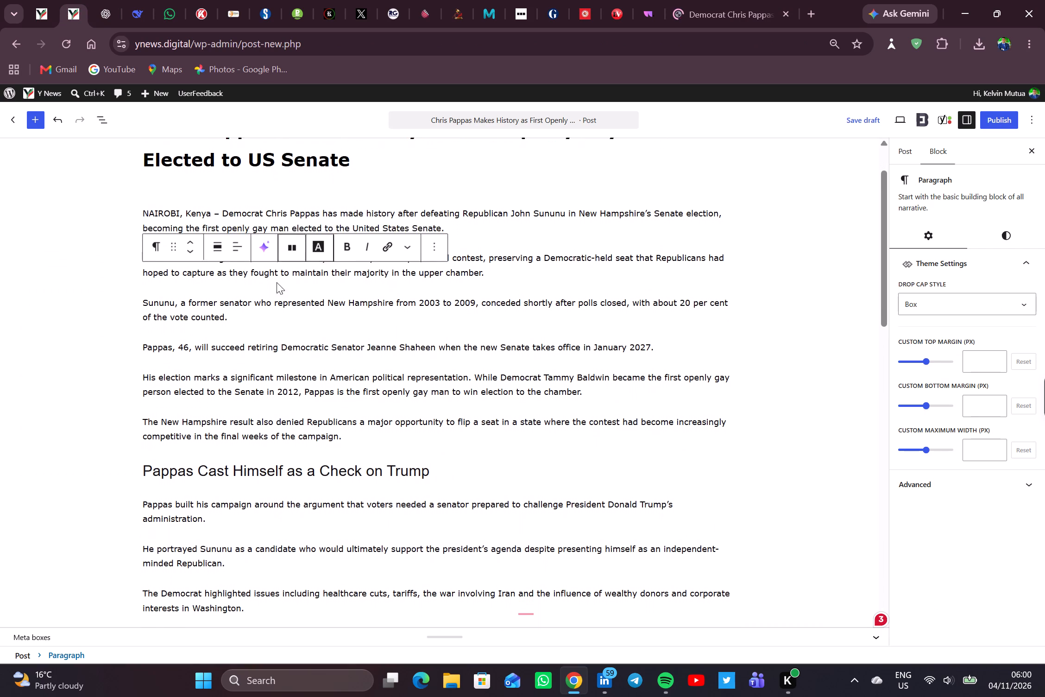
{"action": "scroll", "coordinate": [277, 282], "scroll_direction": "down", "scroll_amount": 1}
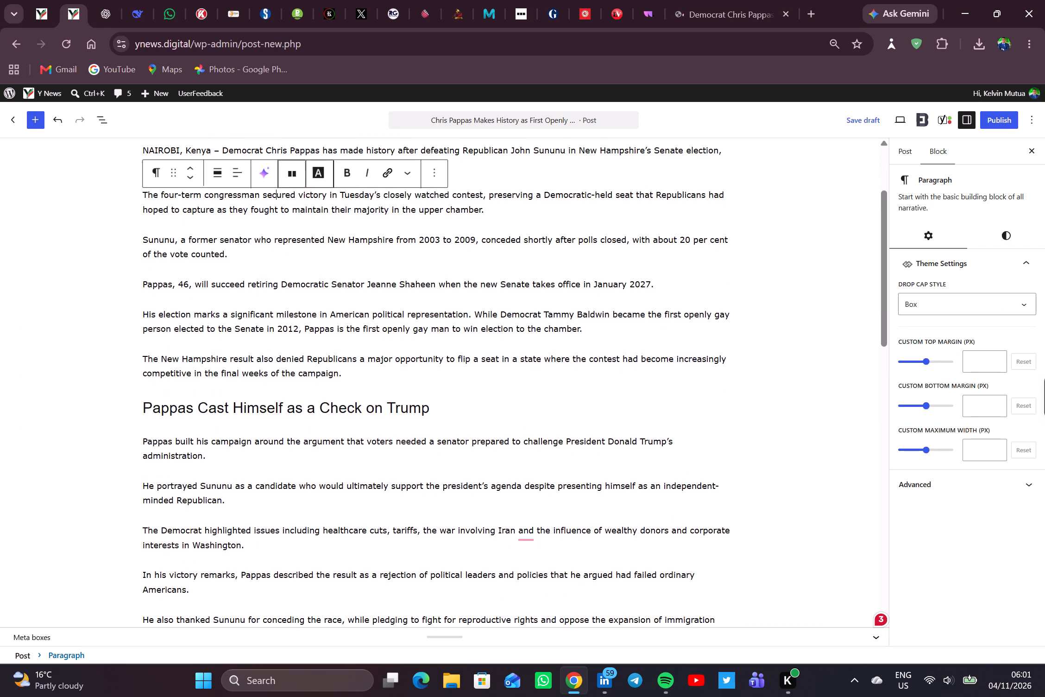
{"action": "scroll", "coordinate": [277, 282], "scroll_direction": "down", "scroll_amount": 3}
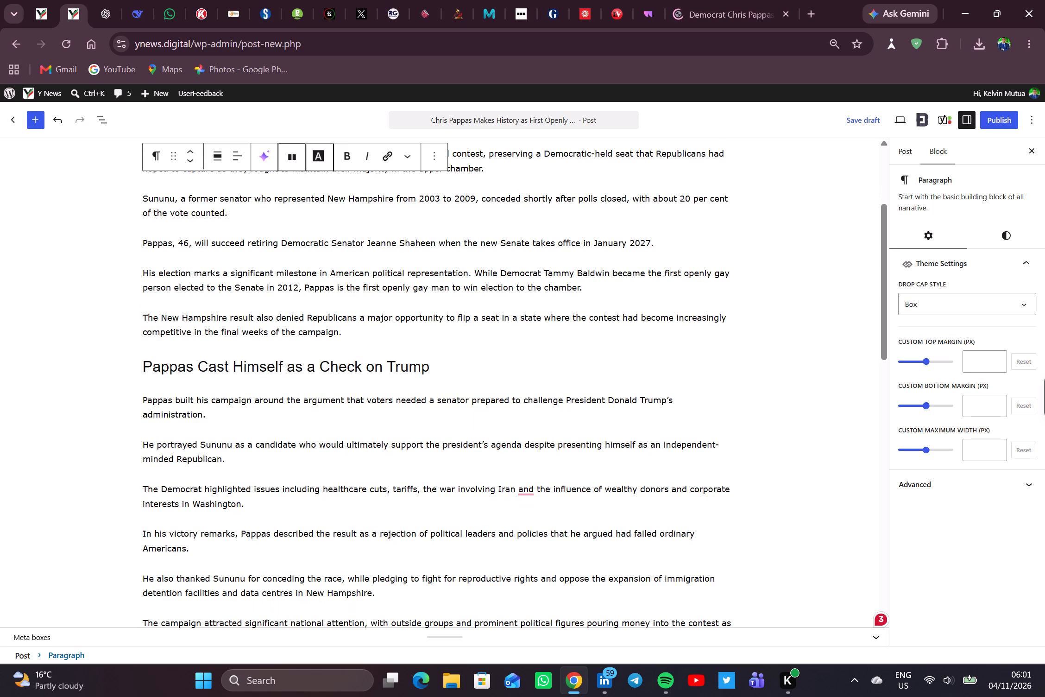
{"action": "scroll", "coordinate": [277, 282], "scroll_direction": "down", "scroll_amount": 2}
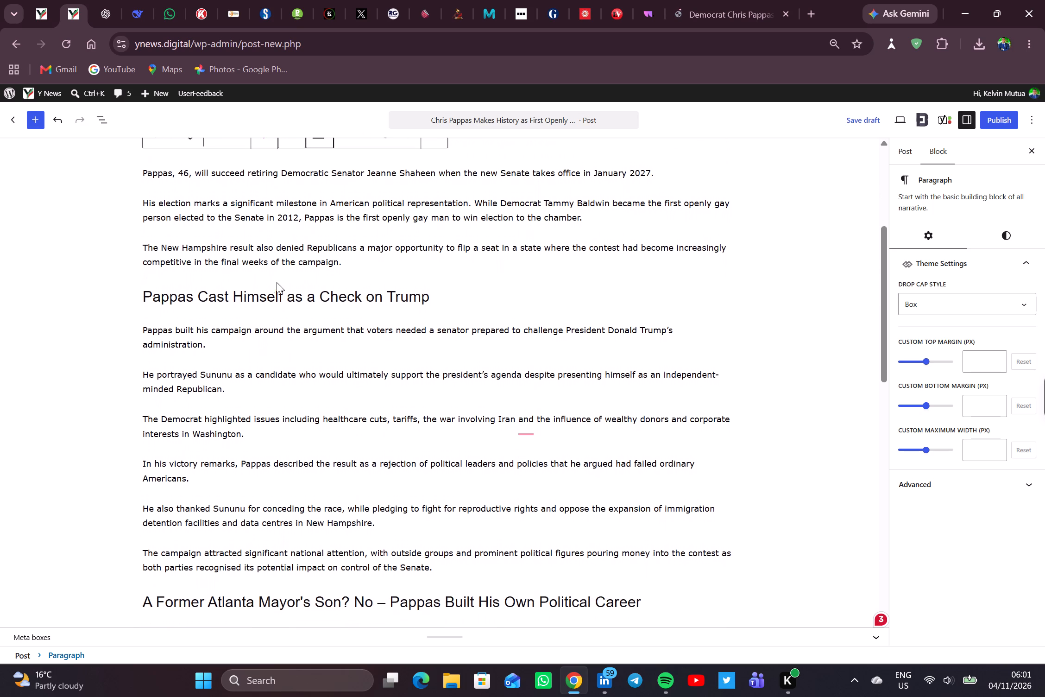
{"action": "scroll", "coordinate": [277, 282], "scroll_direction": "down", "scroll_amount": 2}
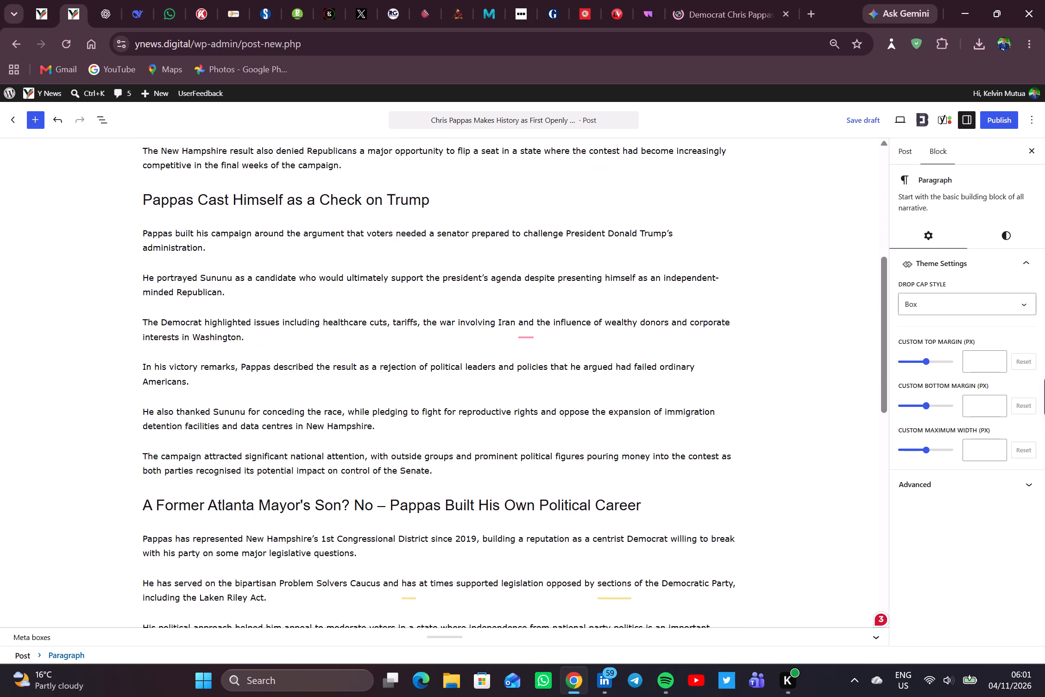
{"action": "scroll", "coordinate": [277, 282], "scroll_direction": "down", "scroll_amount": 2}
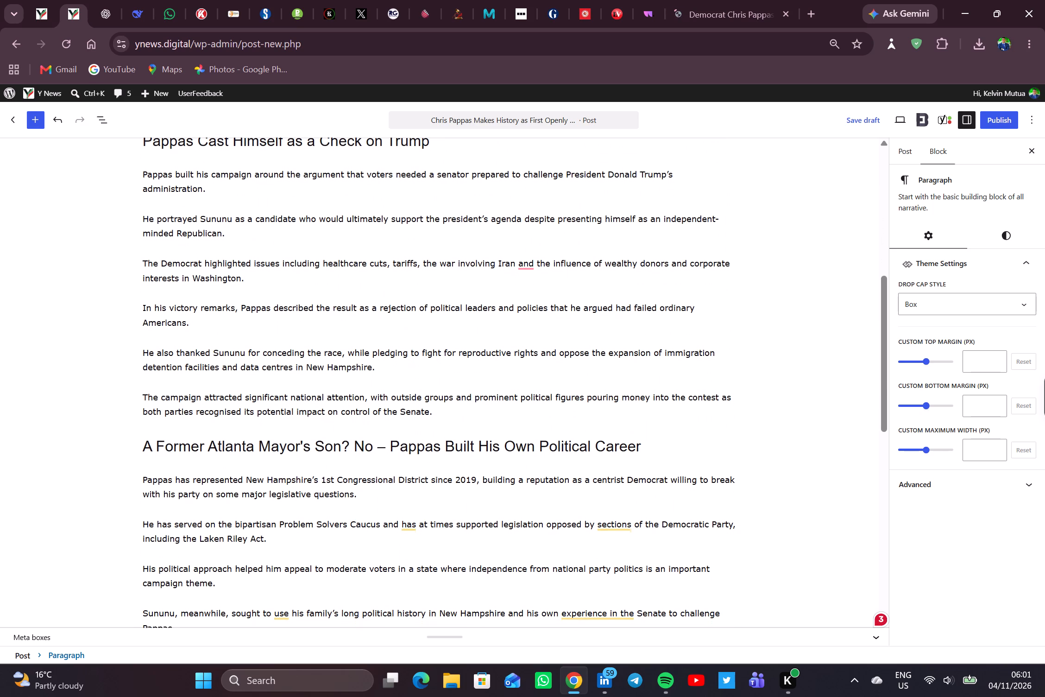
{"action": "scroll", "coordinate": [277, 282], "scroll_direction": "down", "scroll_amount": 1}
{"action": "left_click", "coordinate": [567, 166]}
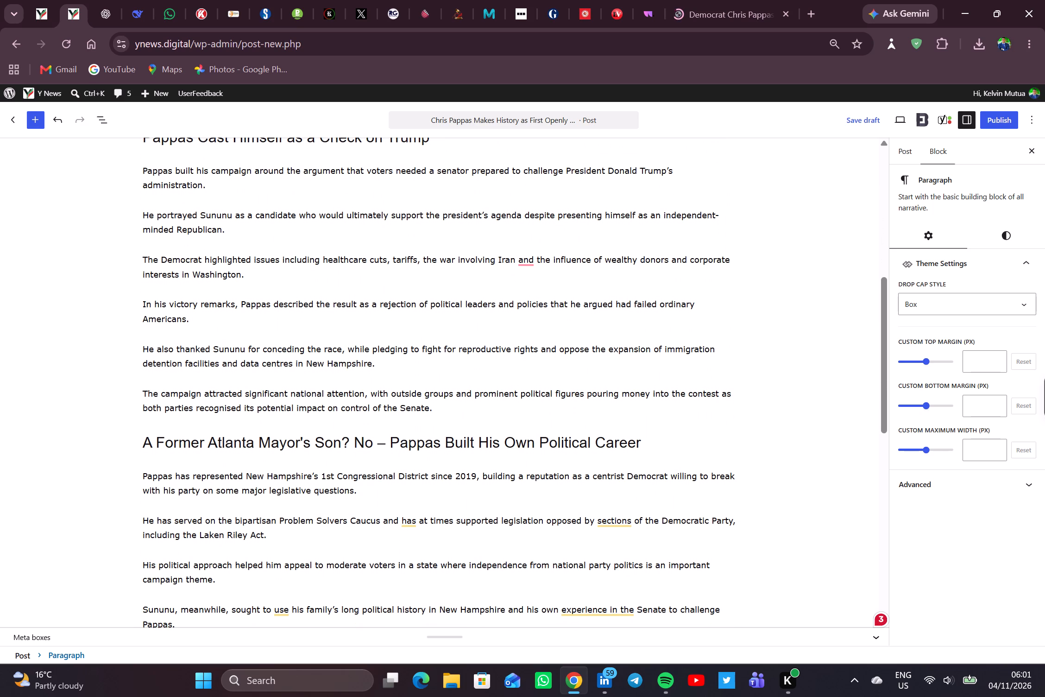
{"action": "type", "text": "U.S."}
{"action": "key", "text": "space"}
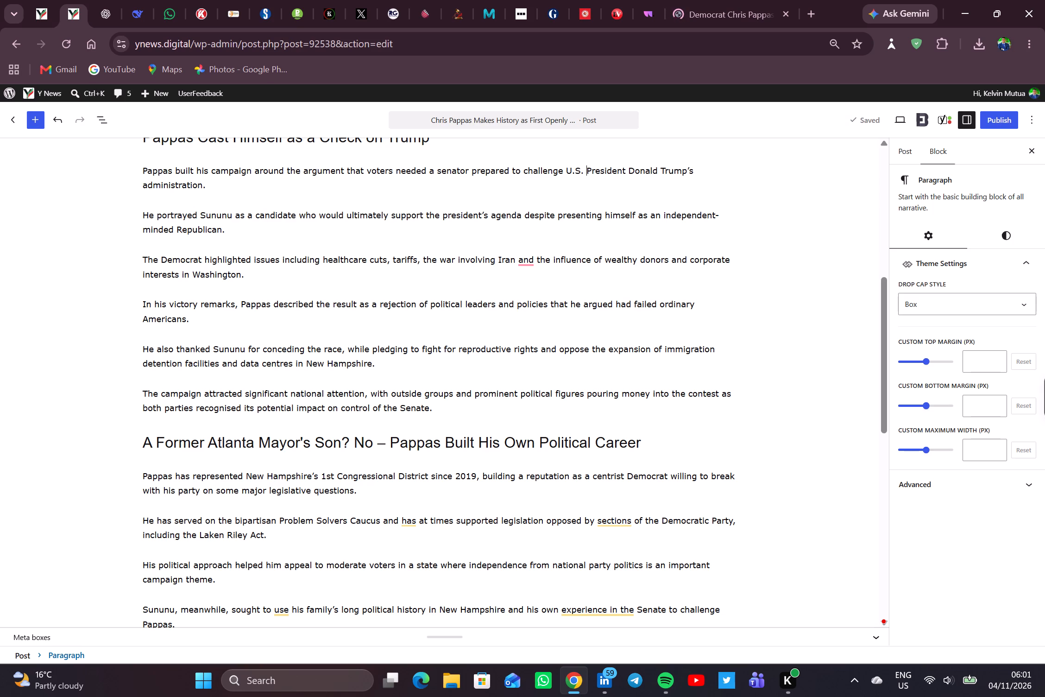
Proofread the rest of the Pappas article, from the Trump section through to its closing paragraph.
{"action": "scroll", "coordinate": [456, 212], "scroll_direction": "down", "scroll_amount": 1}
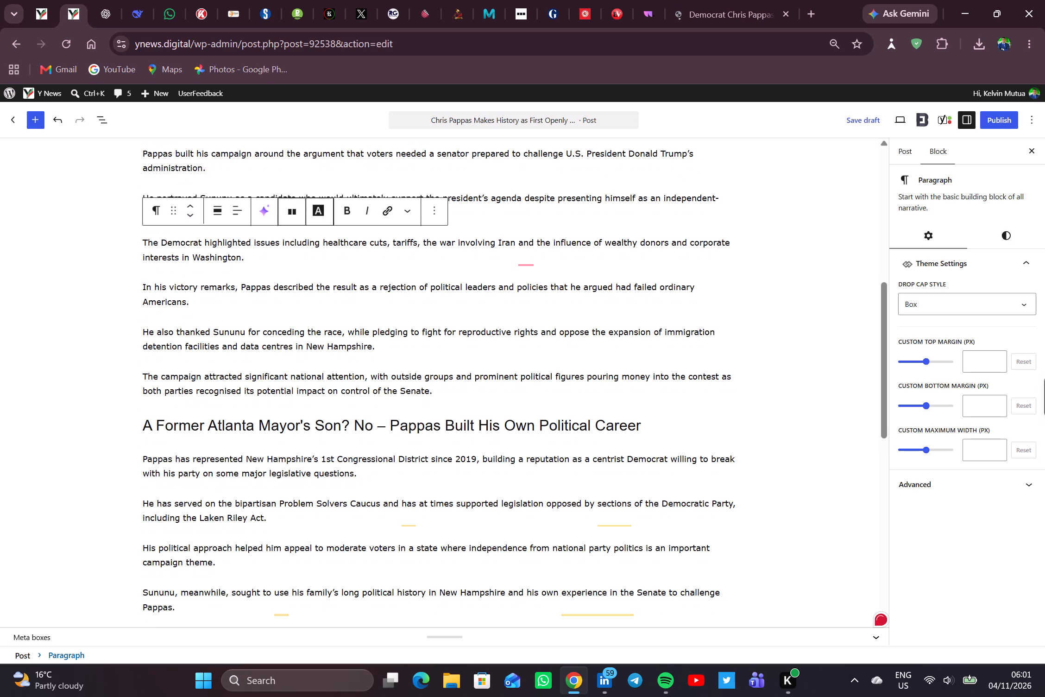
{"action": "scroll", "coordinate": [456, 212], "scroll_direction": "down", "scroll_amount": 2}
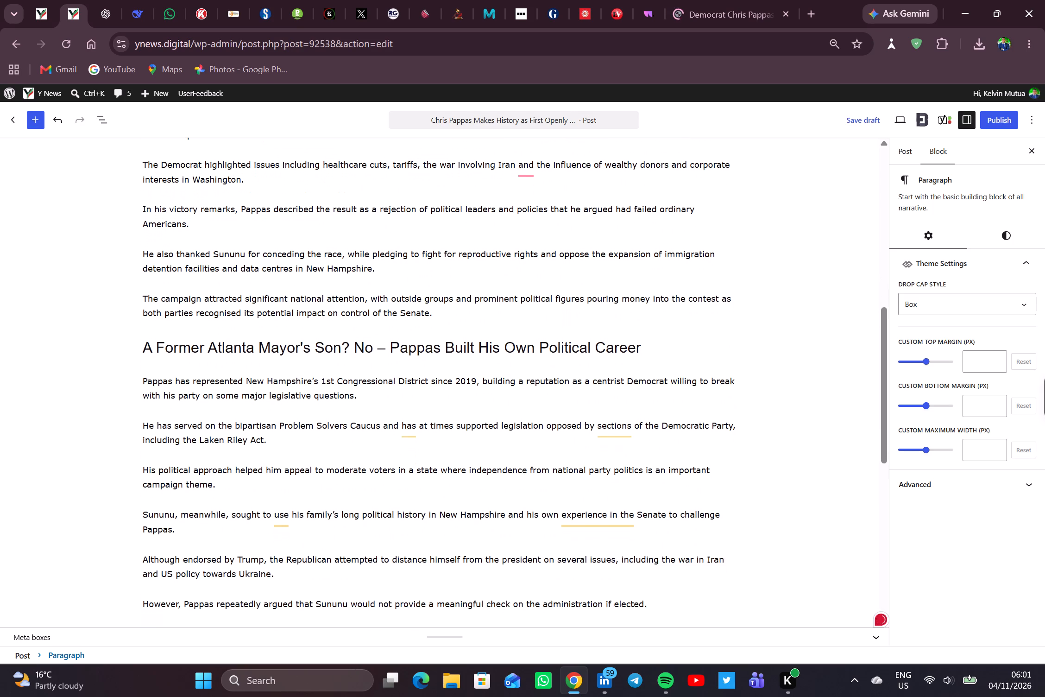
{"action": "scroll", "coordinate": [456, 212], "scroll_direction": "down", "scroll_amount": 2}
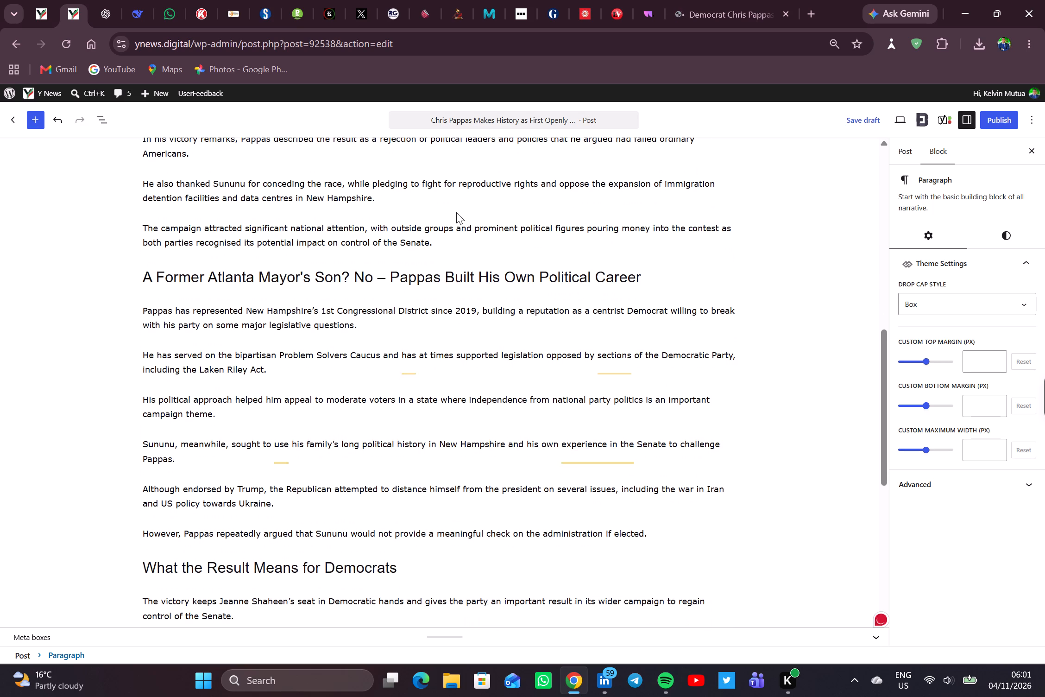
{"action": "scroll", "coordinate": [456, 212], "scroll_direction": "down", "scroll_amount": 1}
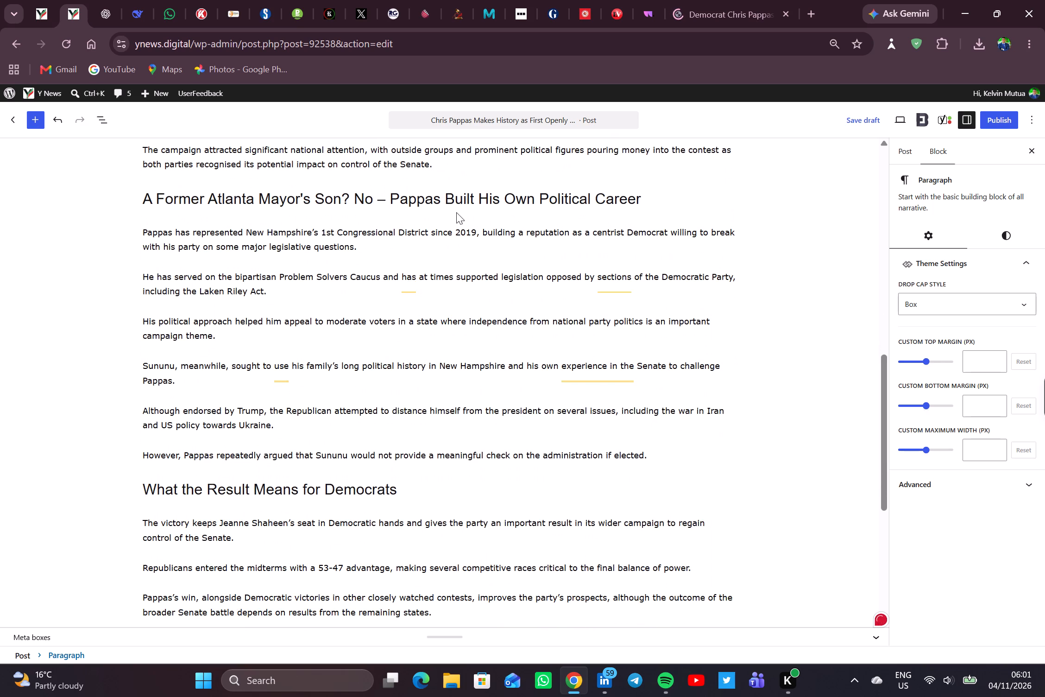
{"action": "scroll", "coordinate": [456, 212], "scroll_direction": "down", "scroll_amount": 3}
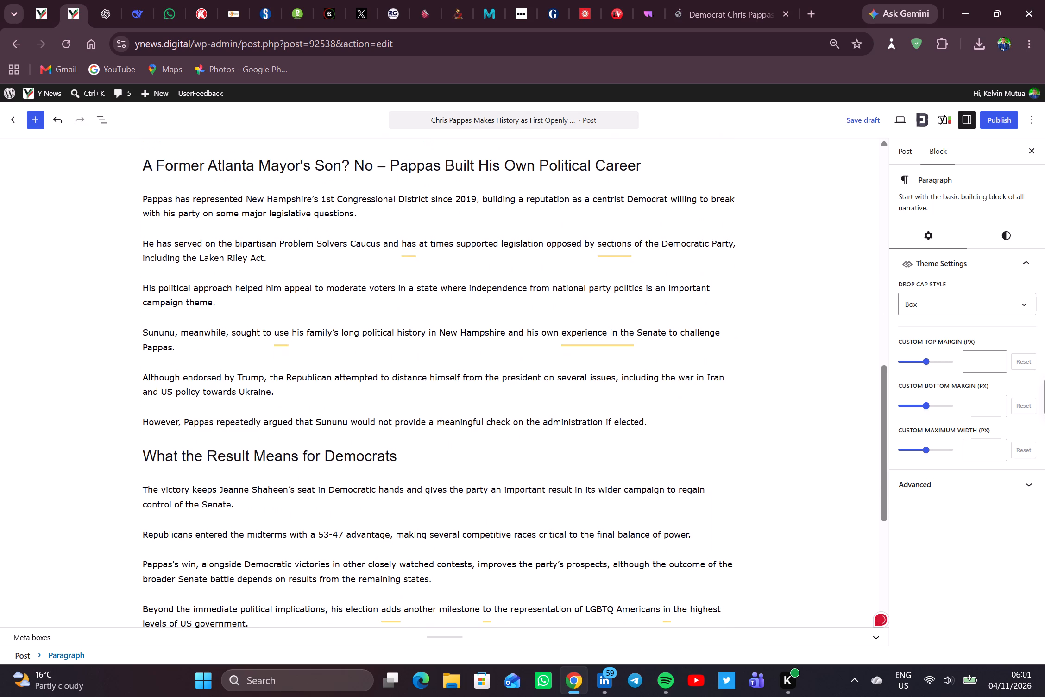
{"action": "scroll", "coordinate": [456, 212], "scroll_direction": "down", "scroll_amount": 3}
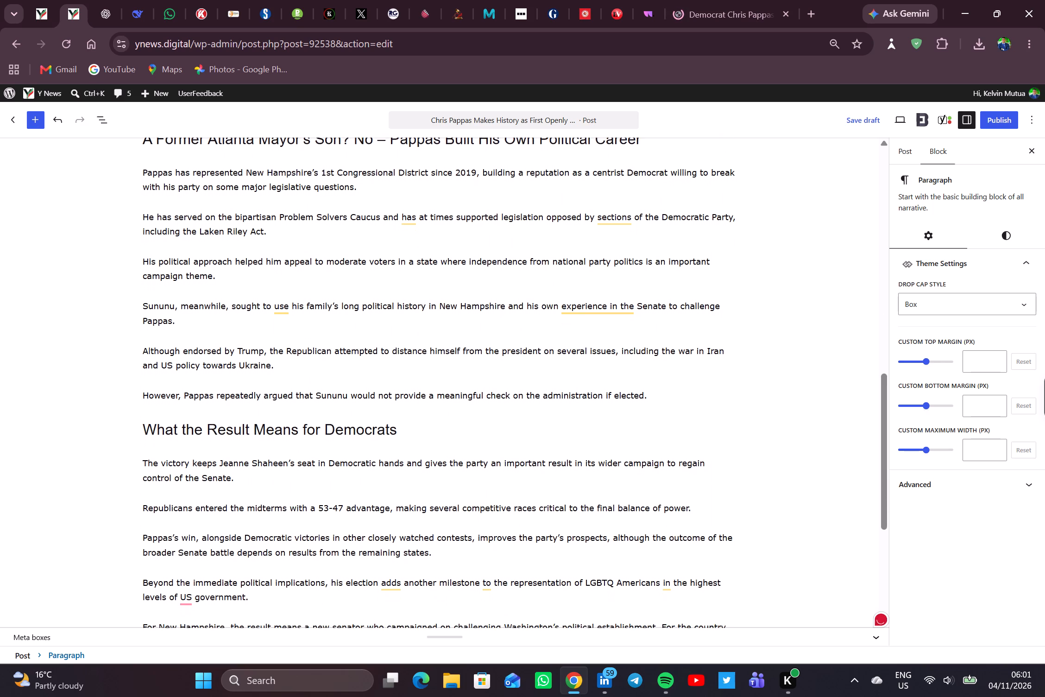
{"action": "scroll", "coordinate": [456, 212], "scroll_direction": "down", "scroll_amount": 2}
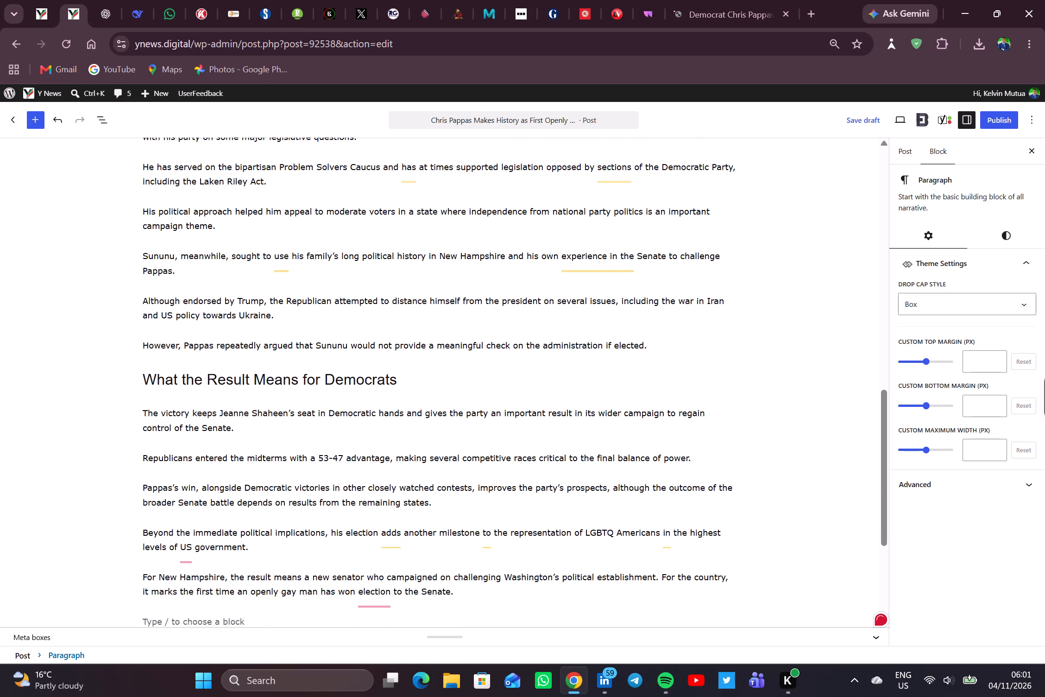
{"action": "scroll", "coordinate": [456, 212], "scroll_direction": "down", "scroll_amount": 2}
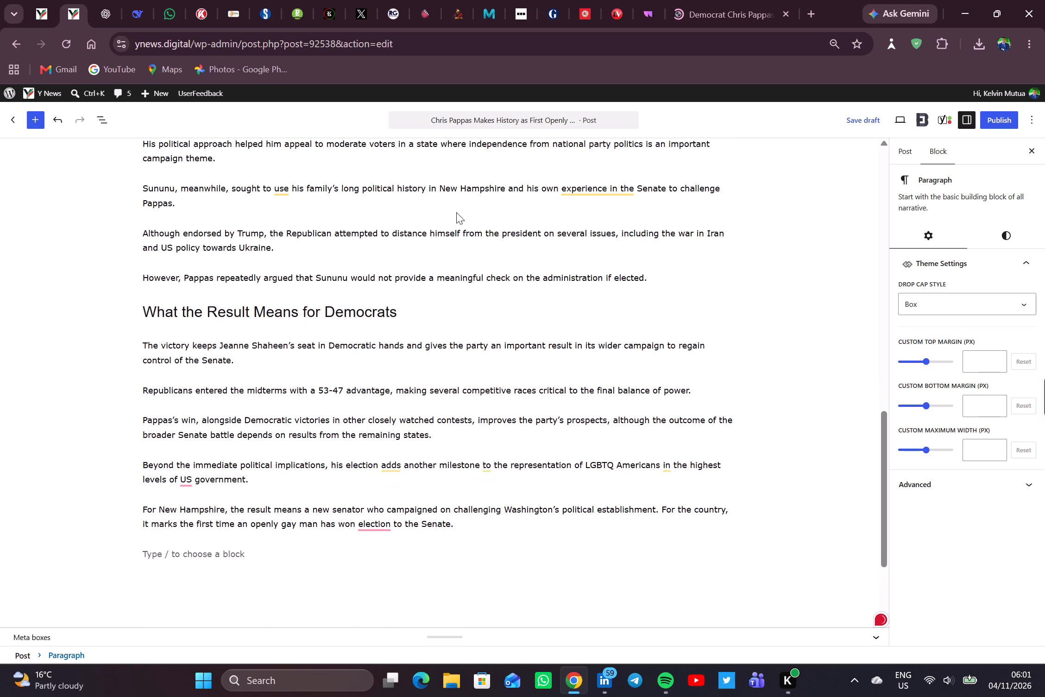
{"action": "scroll", "coordinate": [456, 212], "scroll_direction": "down", "scroll_amount": 1}
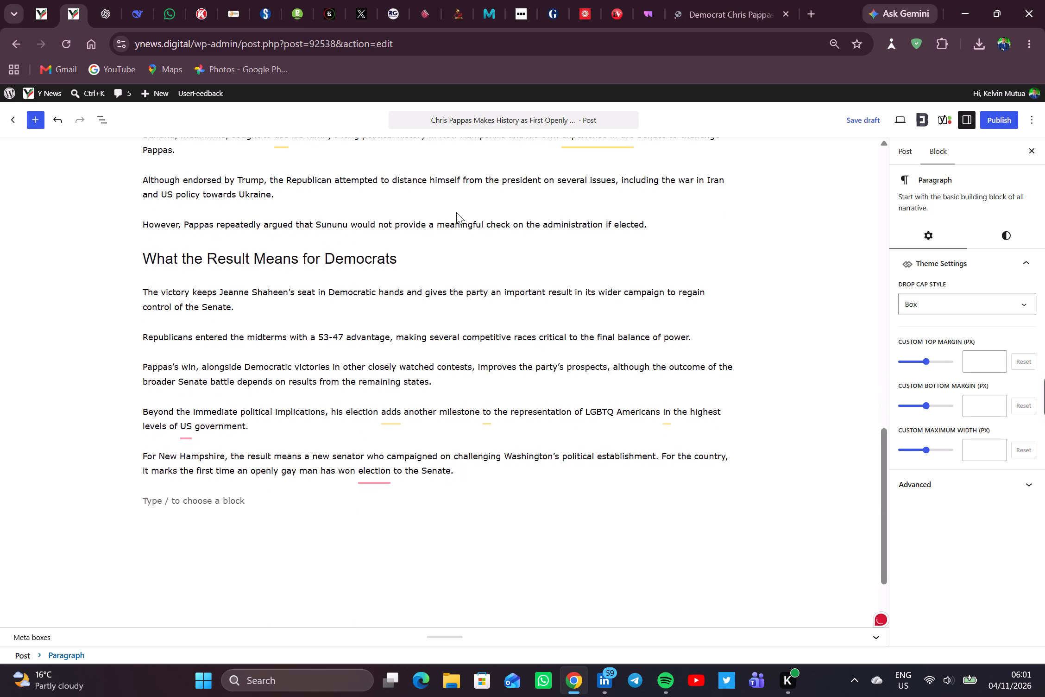
{"action": "scroll", "coordinate": [456, 212], "scroll_direction": "down", "scroll_amount": 1}
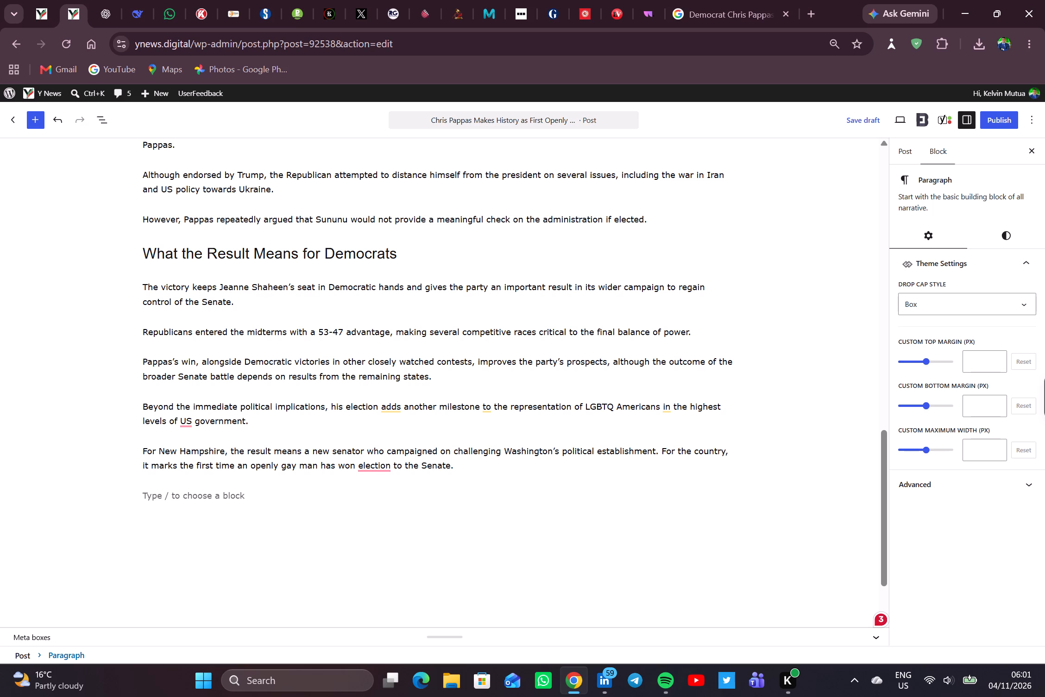
{"action": "scroll", "coordinate": [456, 212], "scroll_direction": "down", "scroll_amount": 2}
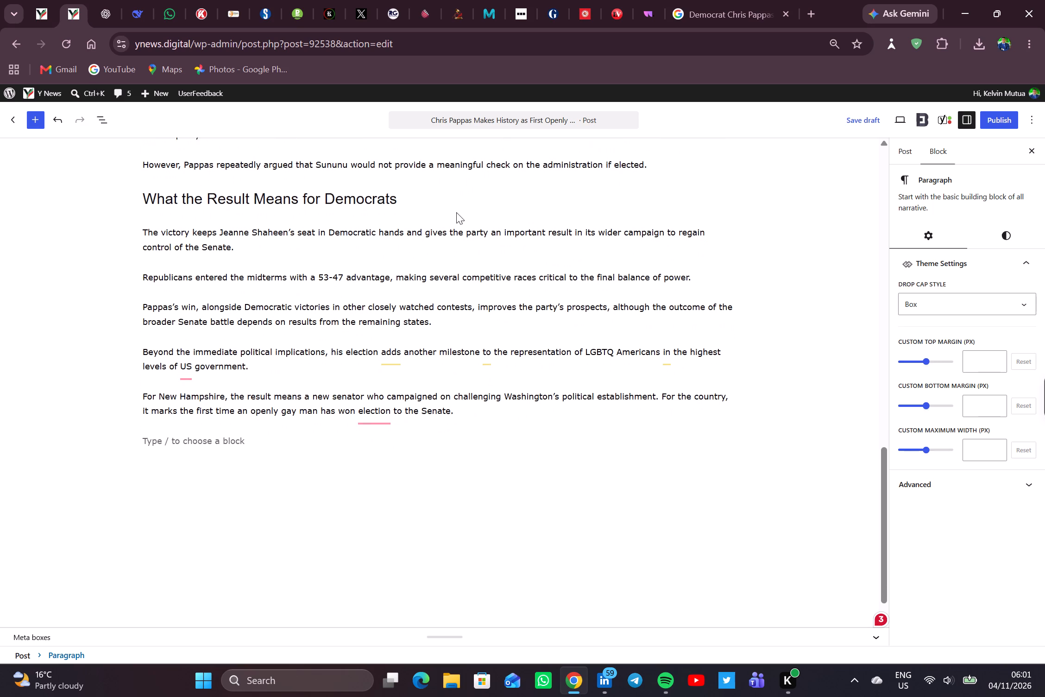
{"action": "scroll", "coordinate": [456, 212], "scroll_direction": "down", "scroll_amount": 2}
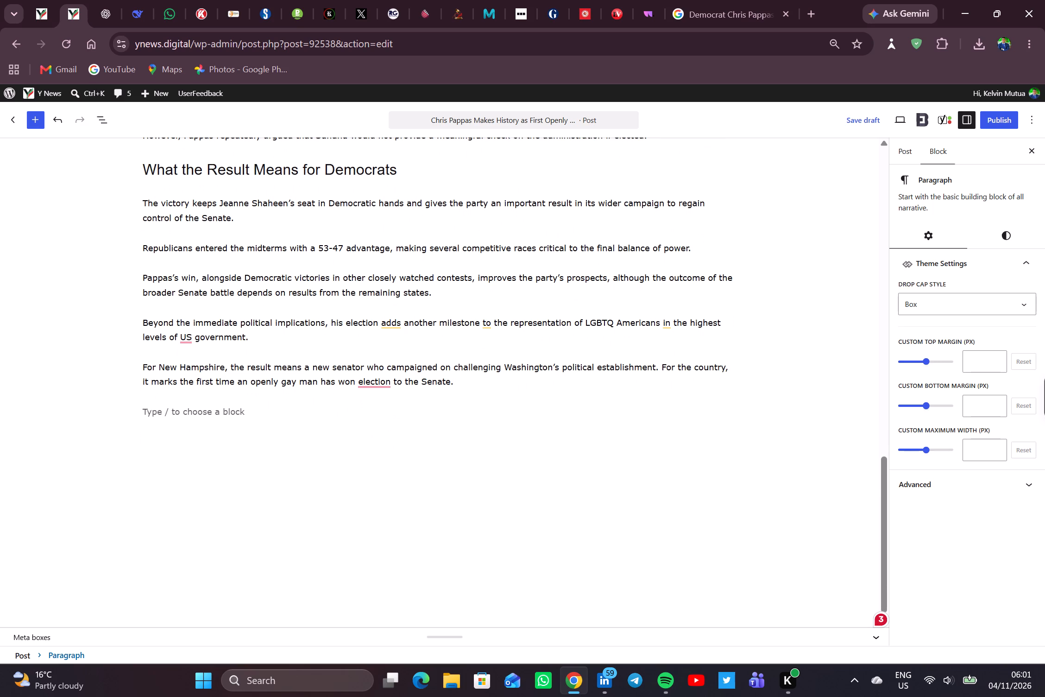
{"action": "scroll", "coordinate": [456, 212], "scroll_direction": "down", "scroll_amount": 1}
{"action": "scroll", "coordinate": [434, 243], "scroll_direction": "down", "scroll_amount": 1}
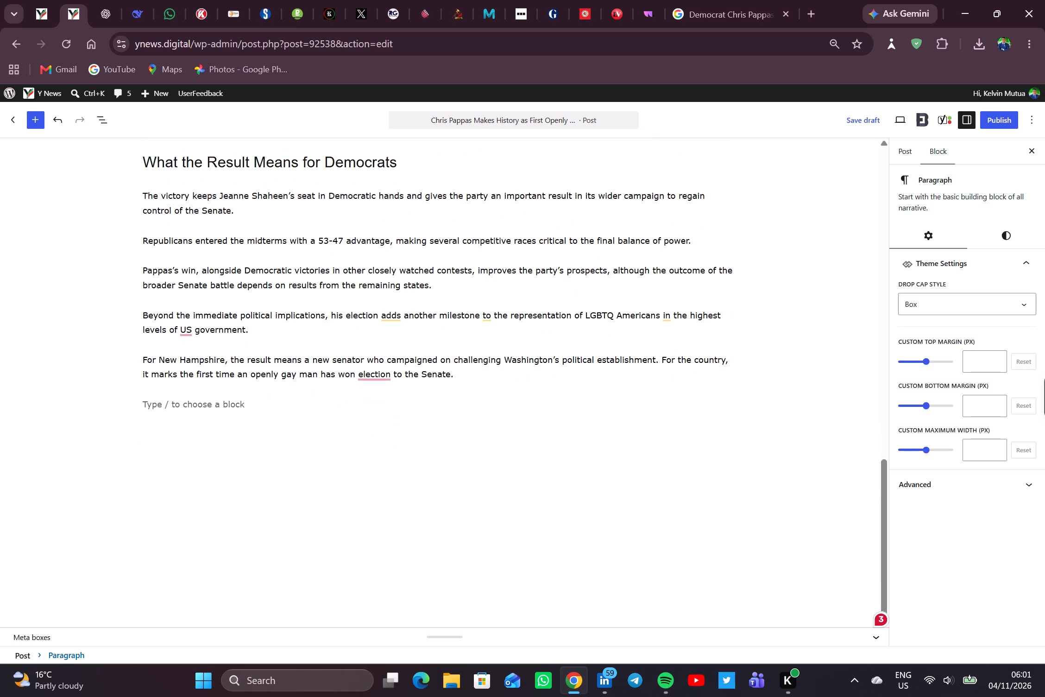
{"action": "scroll", "coordinate": [434, 243], "scroll_direction": "down", "scroll_amount": 1}
{"action": "scroll", "coordinate": [397, 277], "scroll_direction": "down", "scroll_amount": 1}
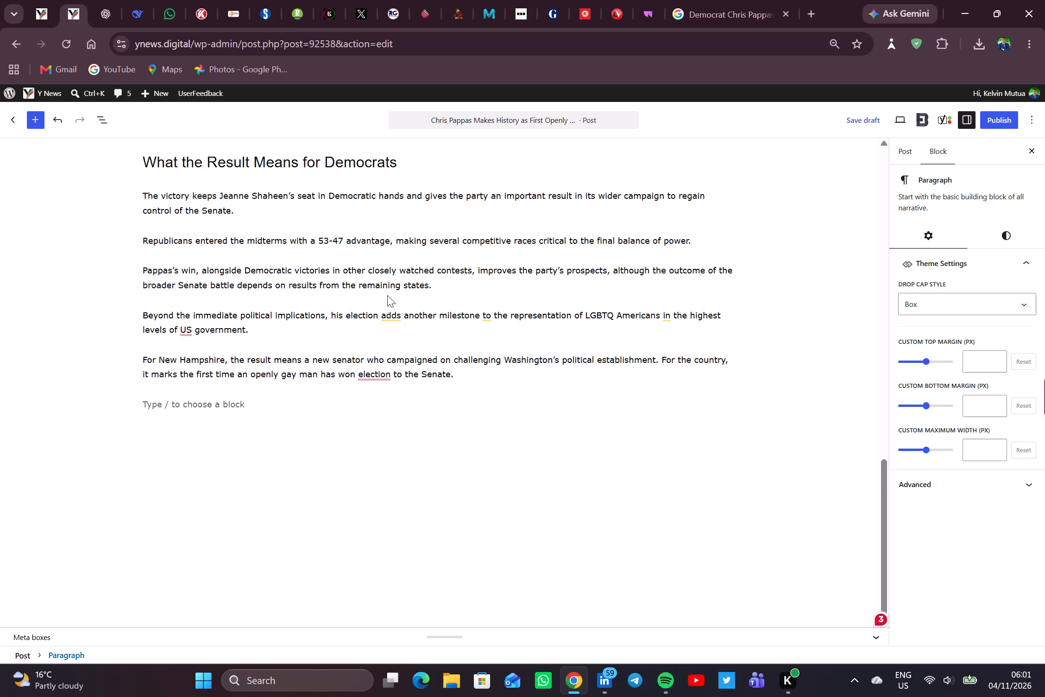
Delete the article's closing paragraph beginning "For New Hampshire, the result means a new senator".
{"action": "left_click", "coordinate": [340, 314]}
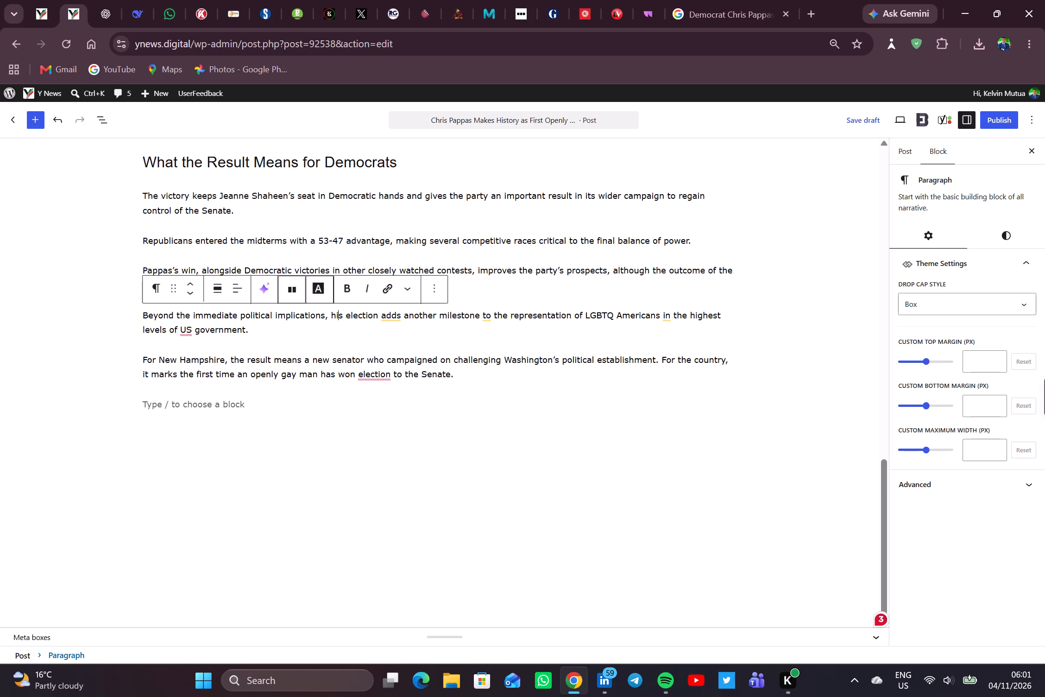
{"action": "triple_click", "coordinate": [310, 364]}
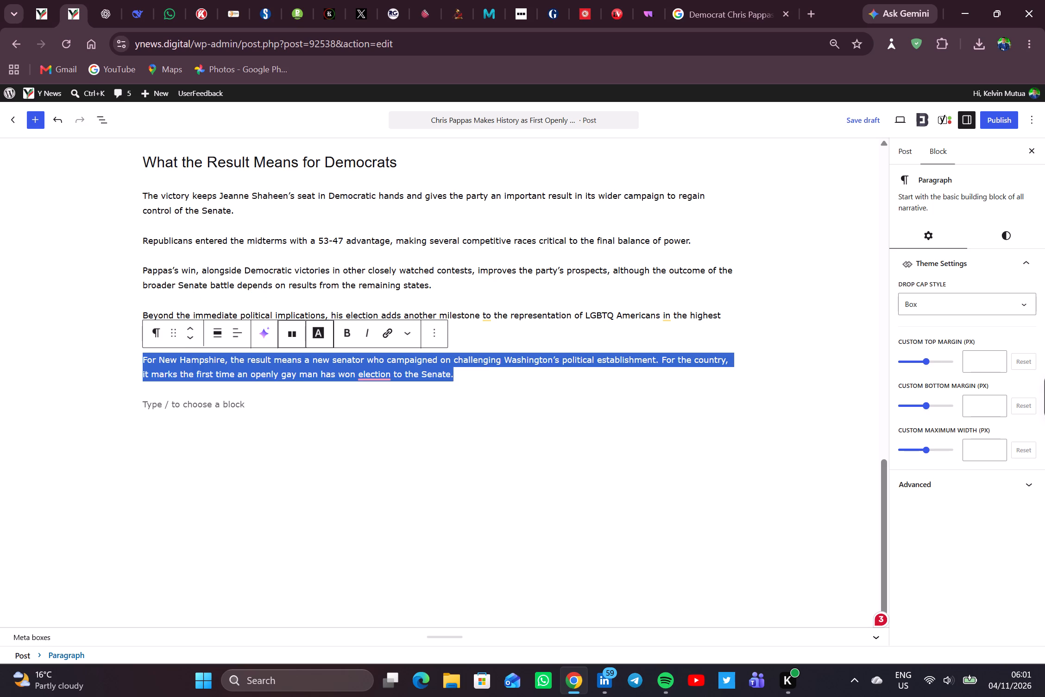
{"action": "key", "text": "BackSpace"}
{"action": "key", "text": "BackSpace"}
Copy the article's heading "A Former Atlanta Mayor's Son? No – Pappas Built His Own Political Career".
{"action": "scroll", "coordinate": [310, 364], "scroll_direction": "up", "scroll_amount": 3}
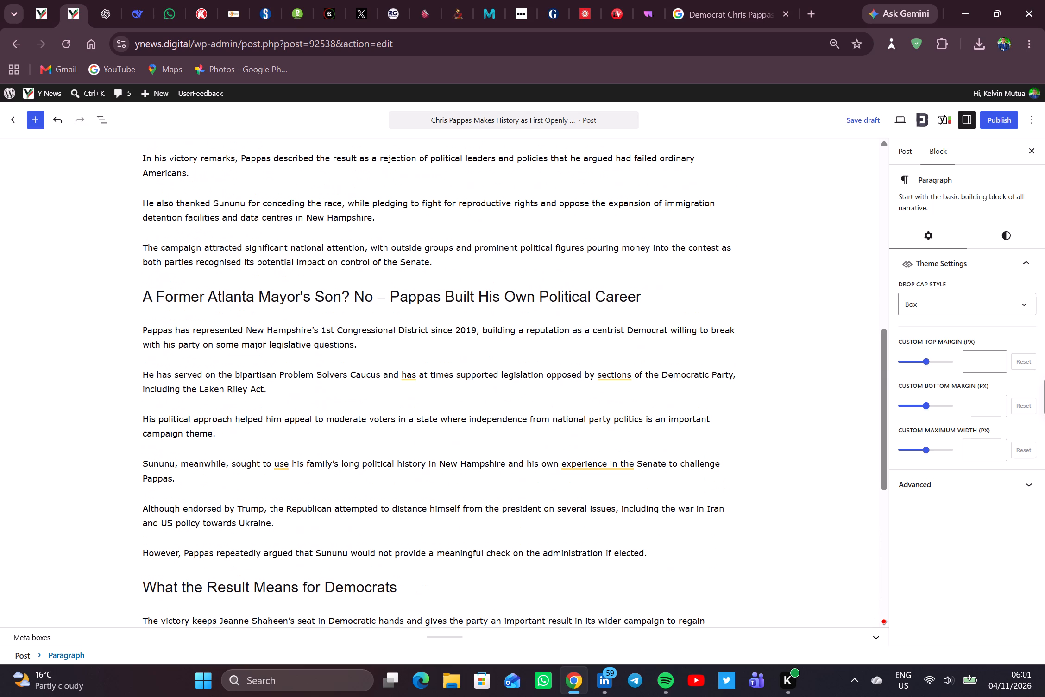
{"action": "scroll", "coordinate": [310, 364], "scroll_direction": "up", "scroll_amount": 1}
{"action": "triple_click", "coordinate": [369, 298]}
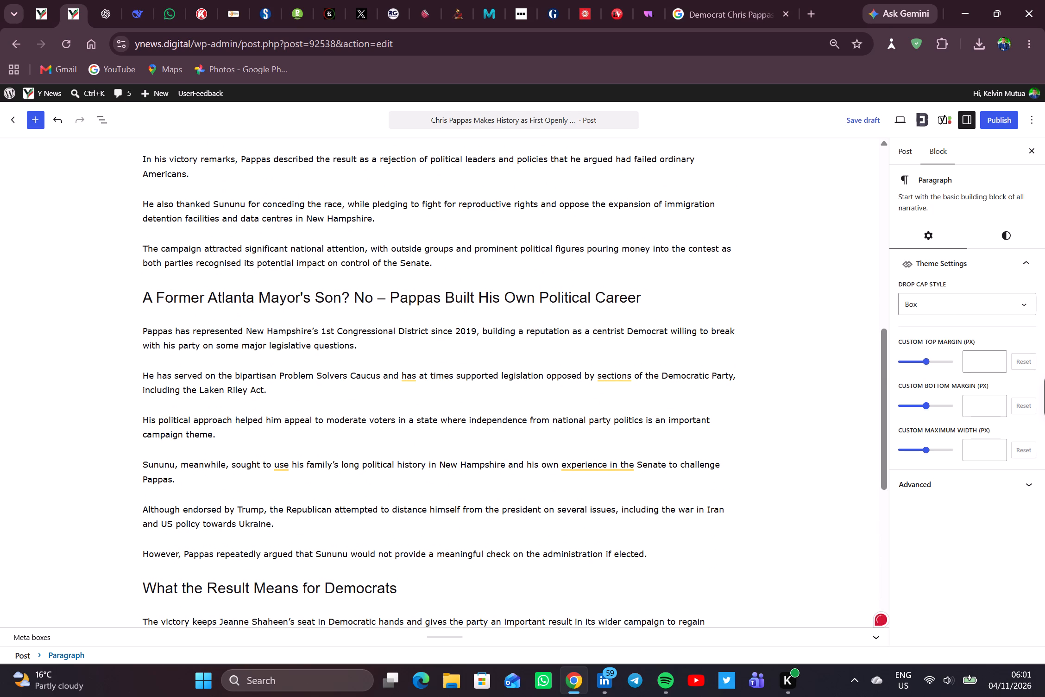
{"action": "left_click", "coordinate": [369, 298]}
{"action": "key", "text": "ctrl+c"}
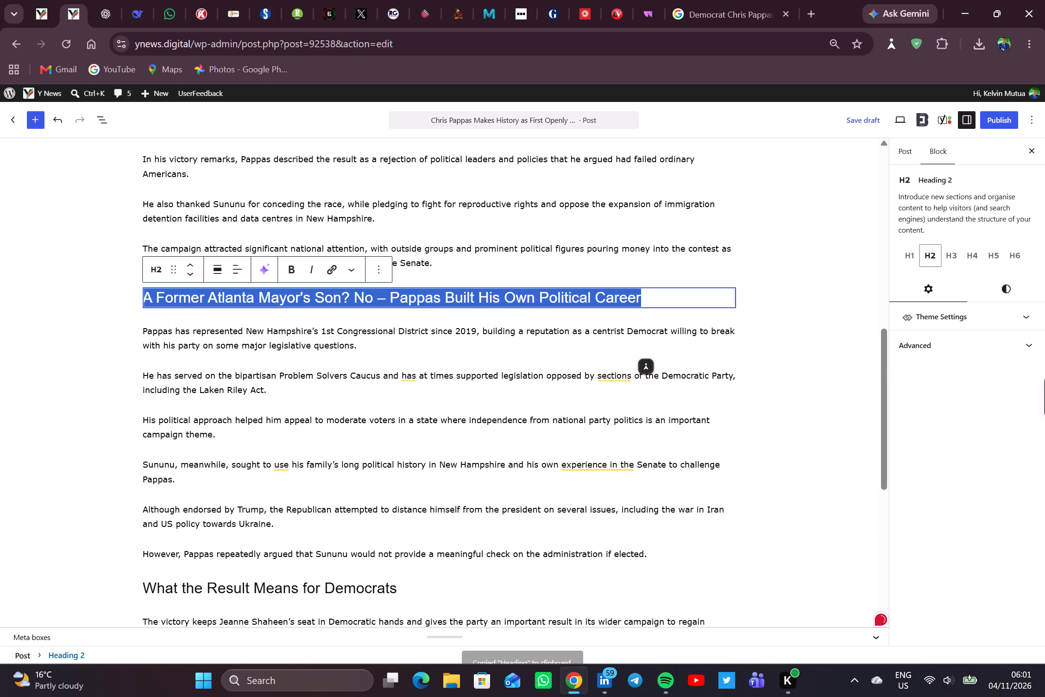
Switch to X and draft a new Y News post from the home feed with the copied heading followed by a line break.
{"action": "left_click", "coordinate": [366, 6]}
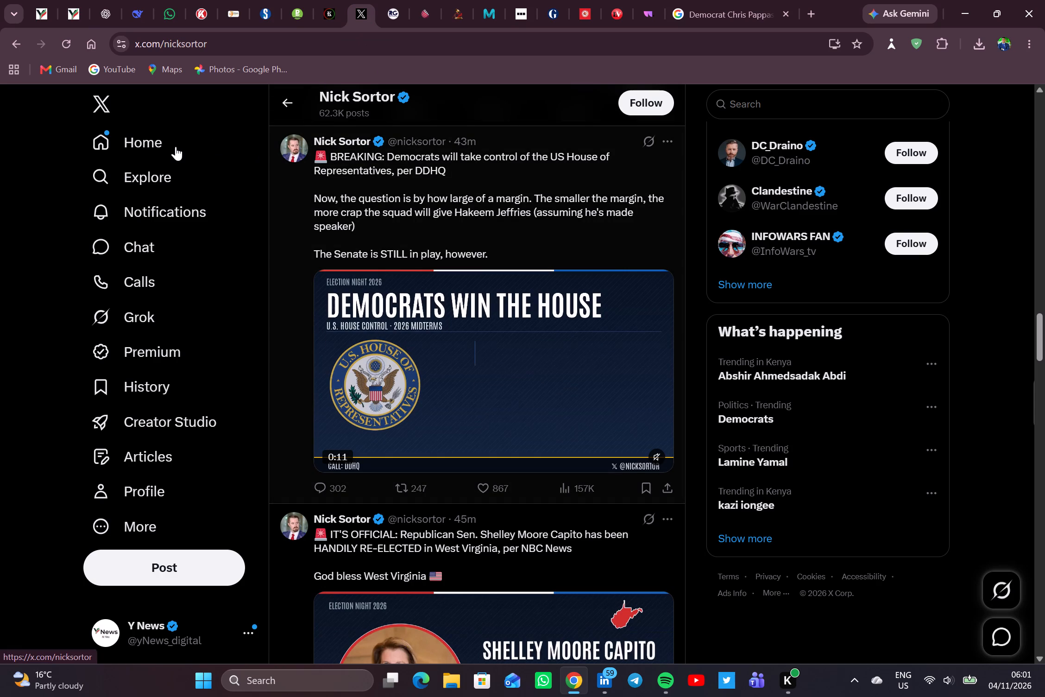
{"action": "left_click", "coordinate": [174, 146]}
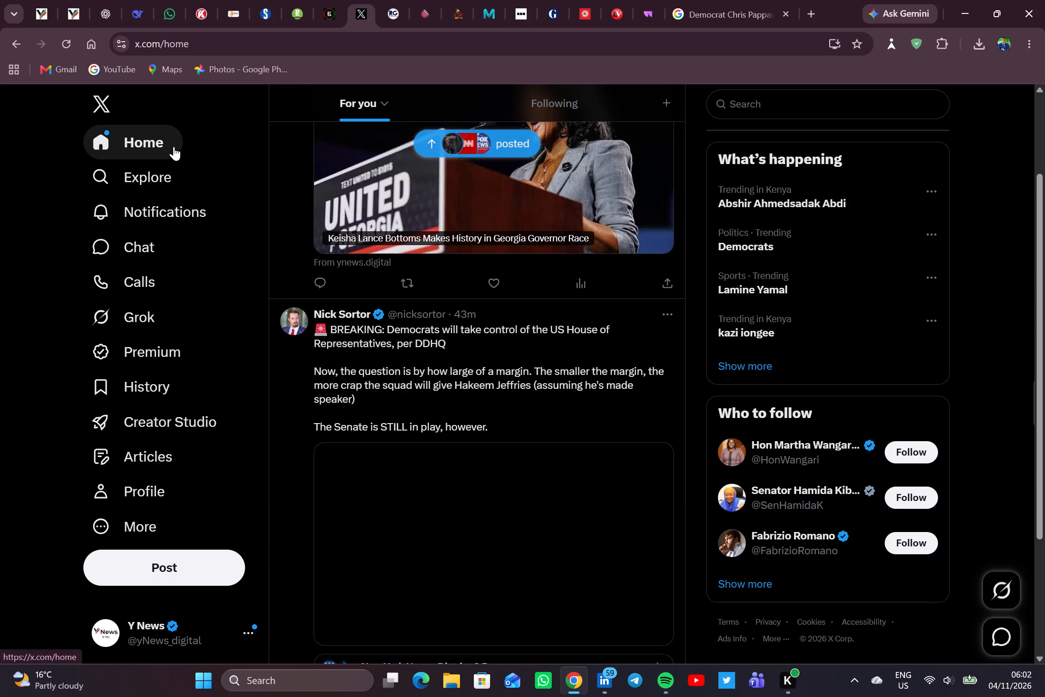
{"action": "left_click", "coordinate": [460, 145]}
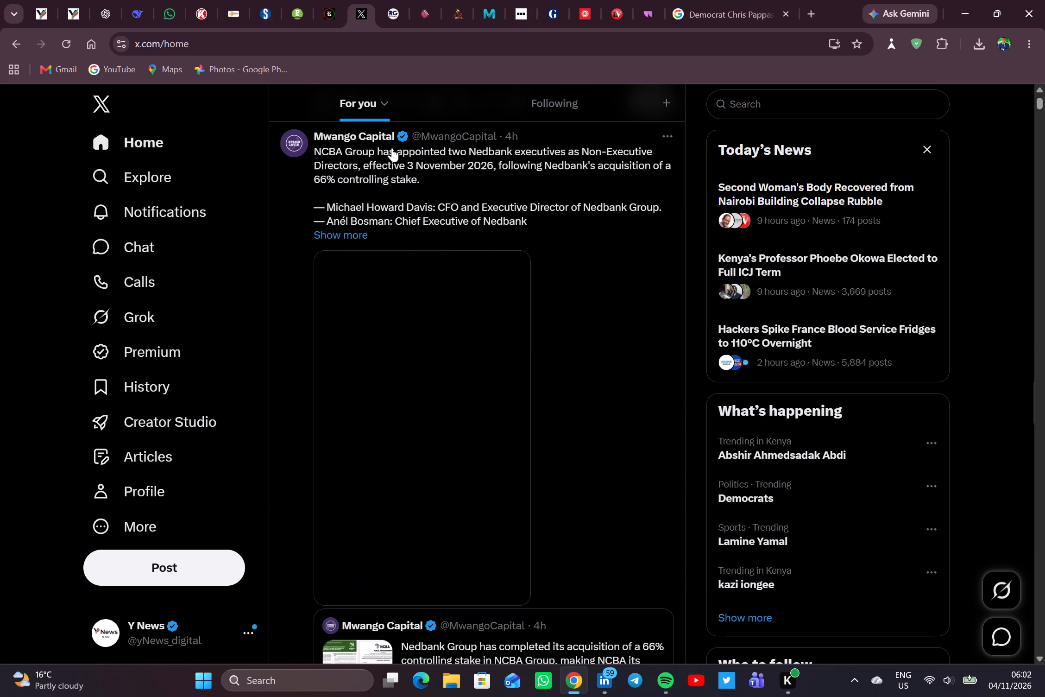
{"action": "scroll", "coordinate": [400, 176], "scroll_direction": "up", "scroll_amount": 2}
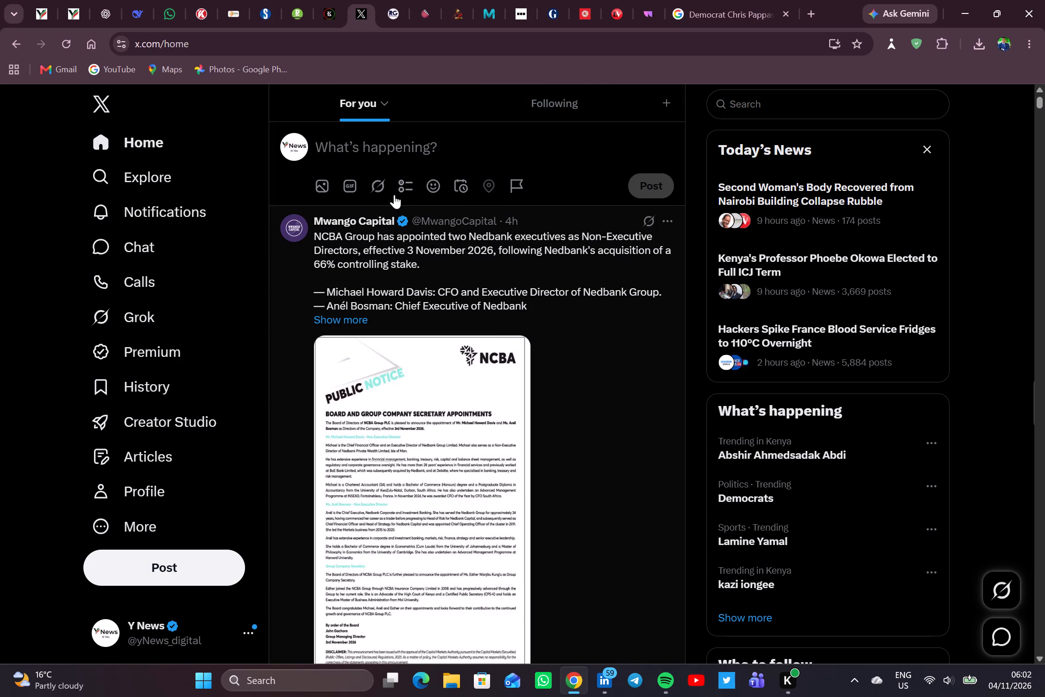
{"action": "scroll", "coordinate": [406, 279], "scroll_direction": "up", "scroll_amount": 1}
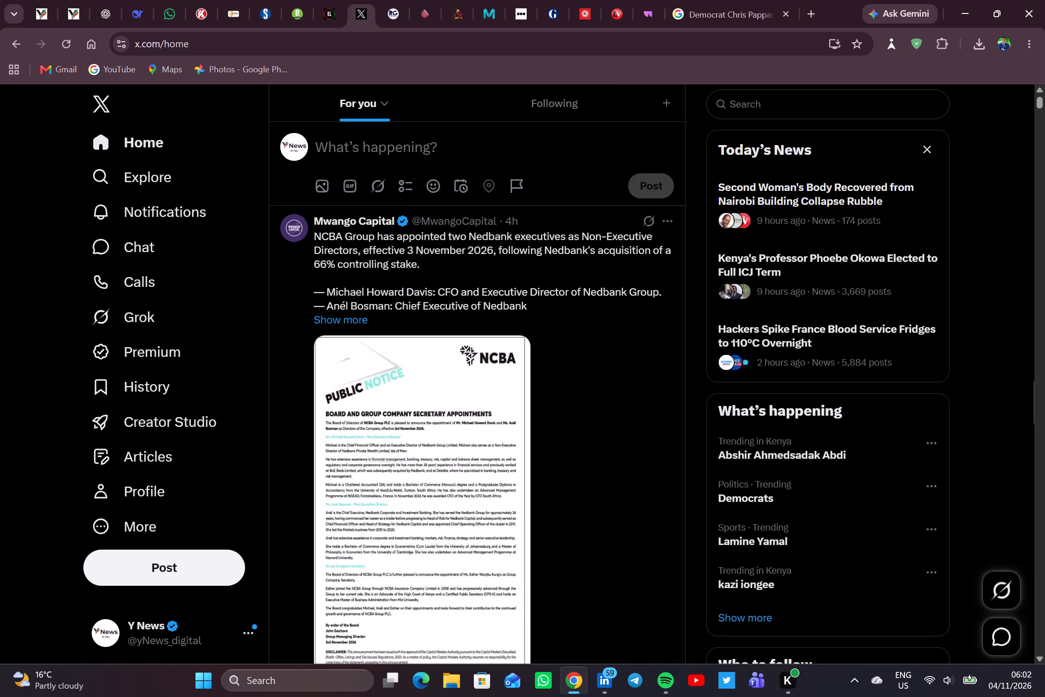
{"action": "left_click", "coordinate": [396, 145]}
{"action": "key", "text": "ctrl+v"}
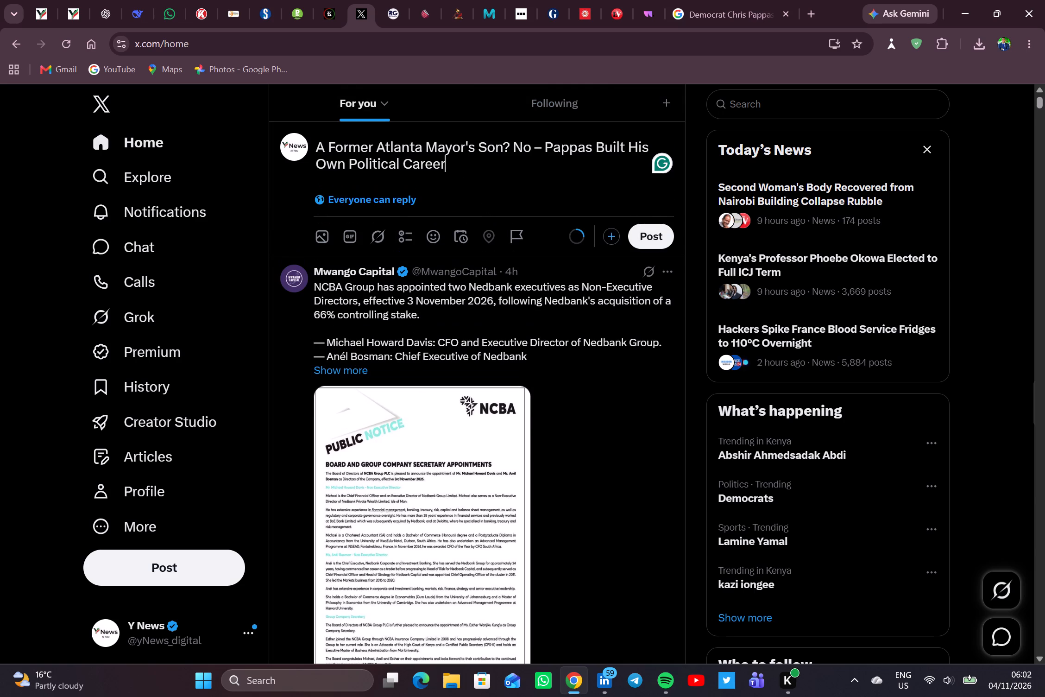
{"action": "key", "text": "Return"}
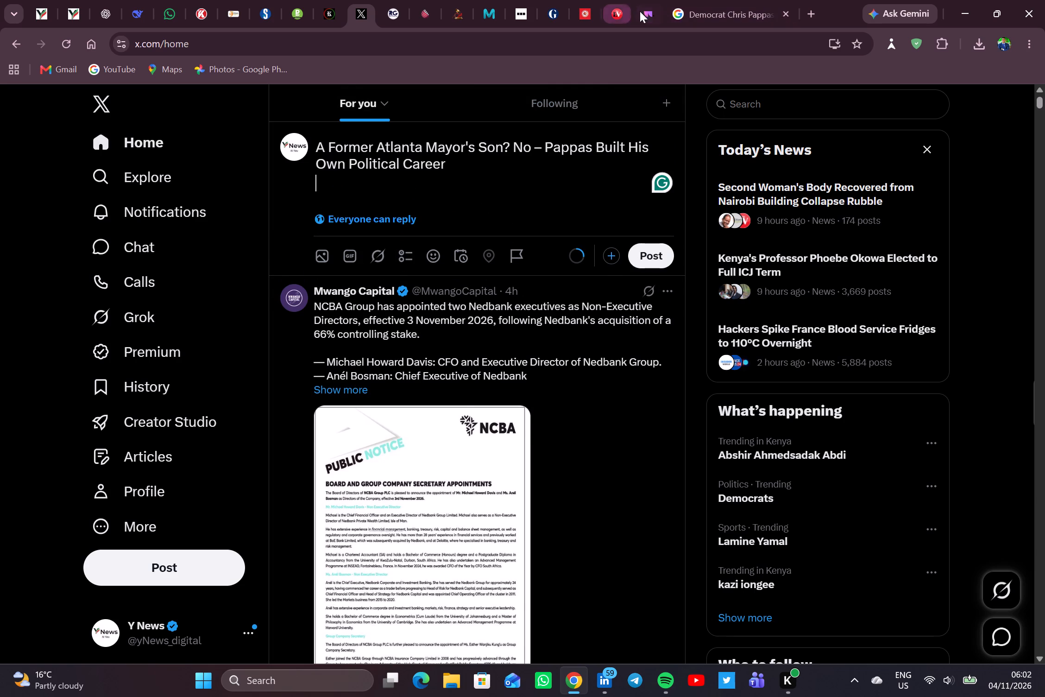
Back in the Google Images results, copy the query "Democrat Chris Pappas" and save the Reuters photo of Pappas before supporters with campaign signs.
{"action": "left_click", "coordinate": [700, 11]}
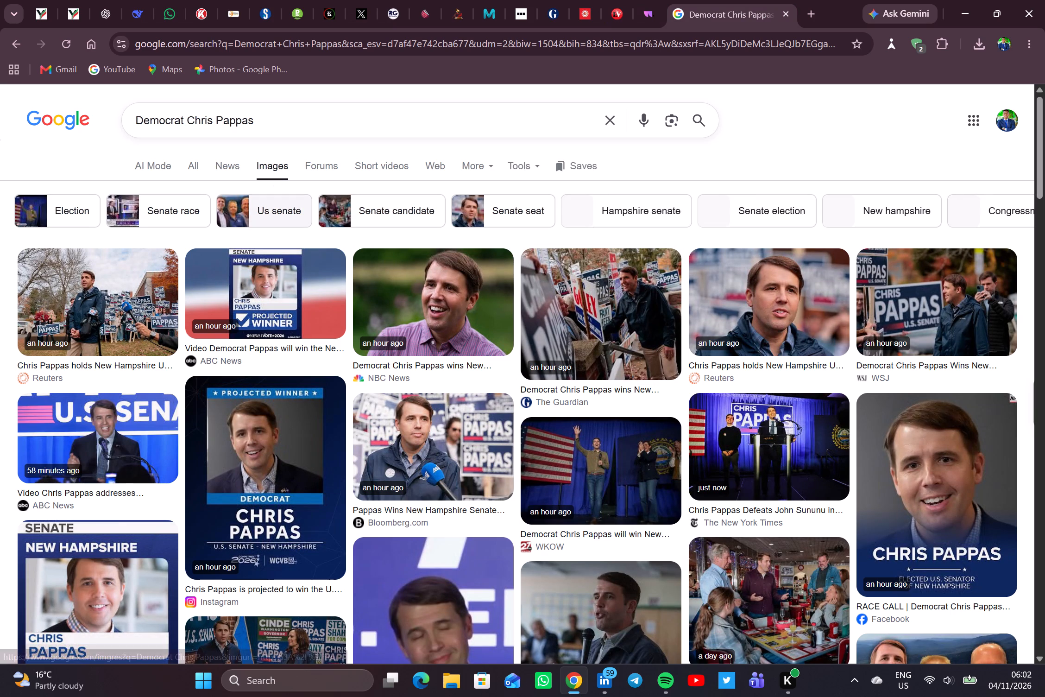
{"action": "left_click_drag", "start_coordinate": [272, 121], "coordinate": [116, 128]}
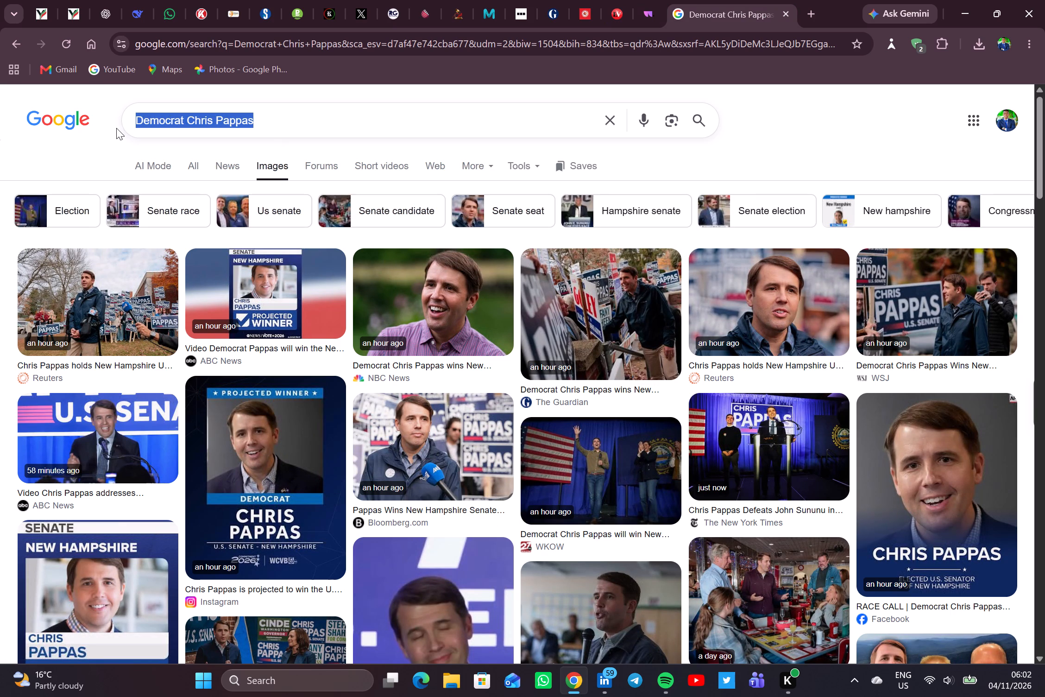
{"action": "key", "text": "ctrl+c"}
{"action": "scroll", "coordinate": [340, 301], "scroll_direction": "down", "scroll_amount": 1}
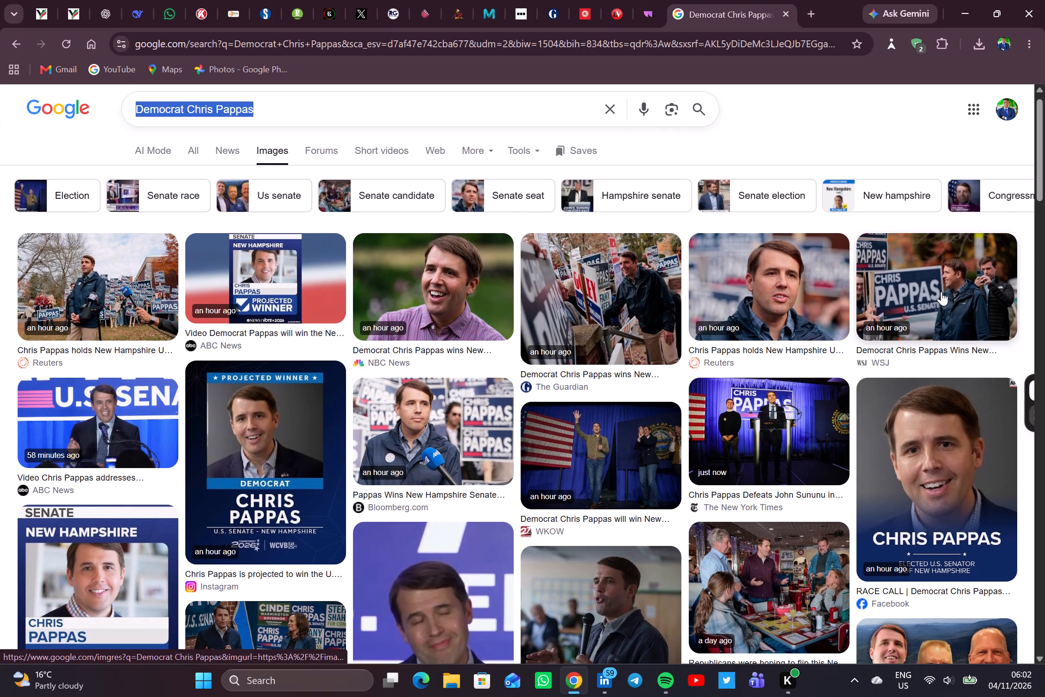
{"action": "left_click", "coordinate": [172, 287]}
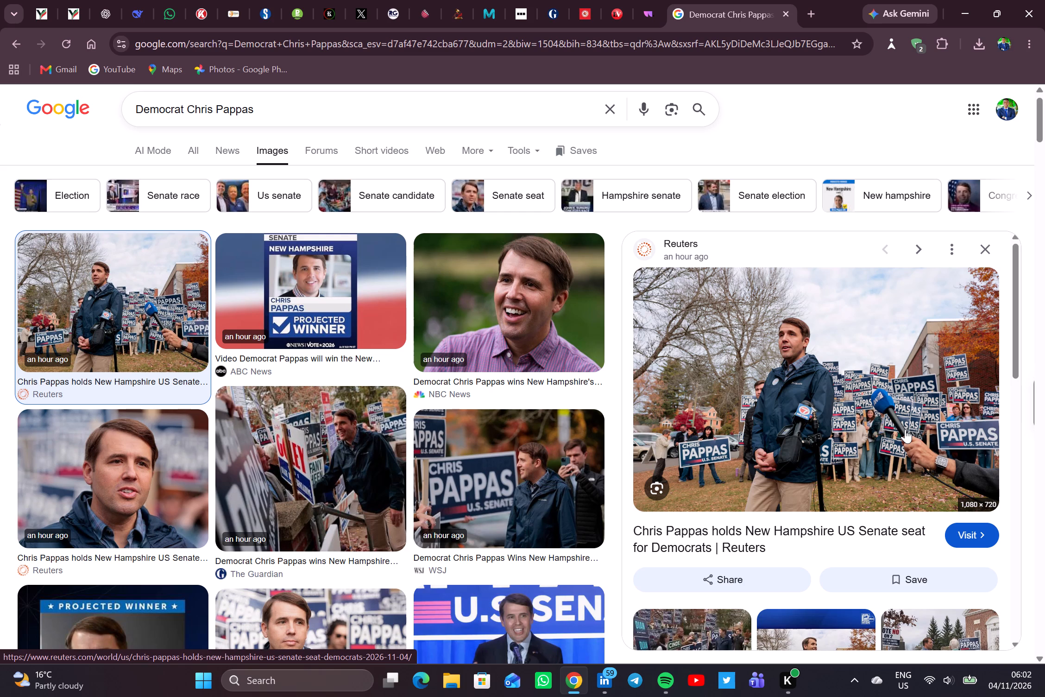
{"action": "right_click", "coordinate": [788, 361]}
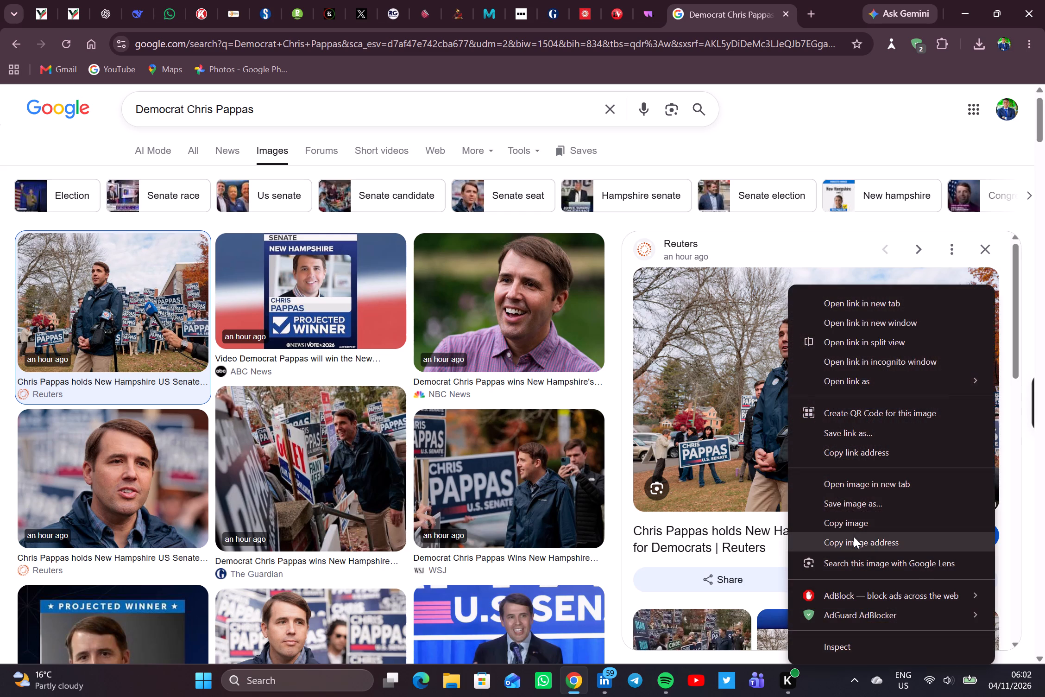
{"action": "left_click", "coordinate": [843, 500]}
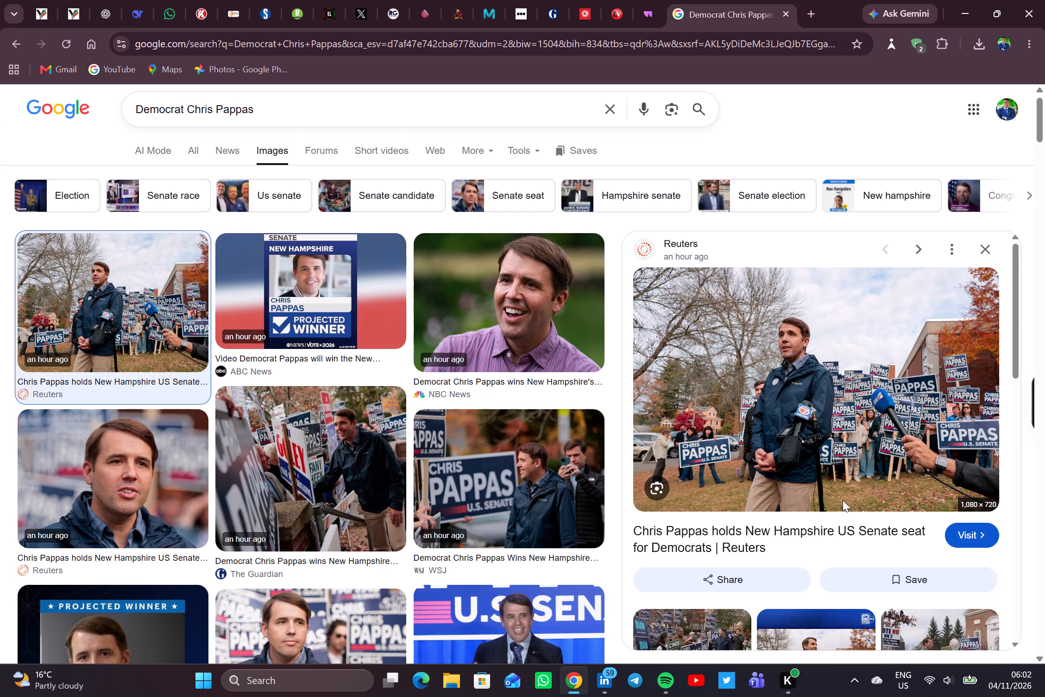
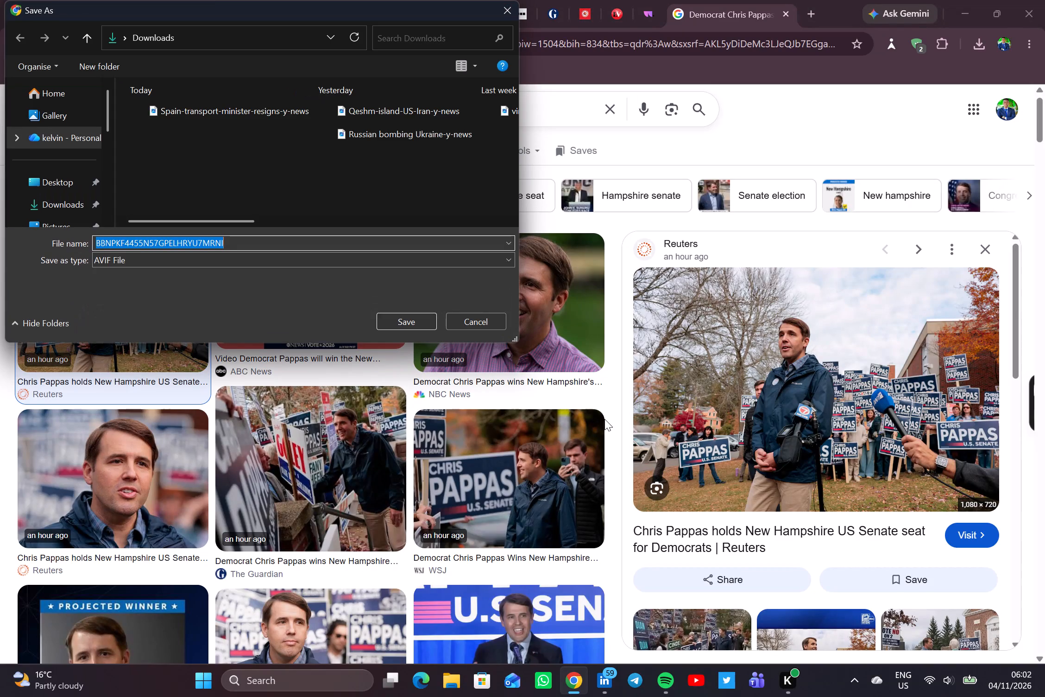
Save the Reuters photo in Downloads under the name "Democrat Chris Pappas-Y-NEWS".
{"action": "key", "text": "ctrl+v"}
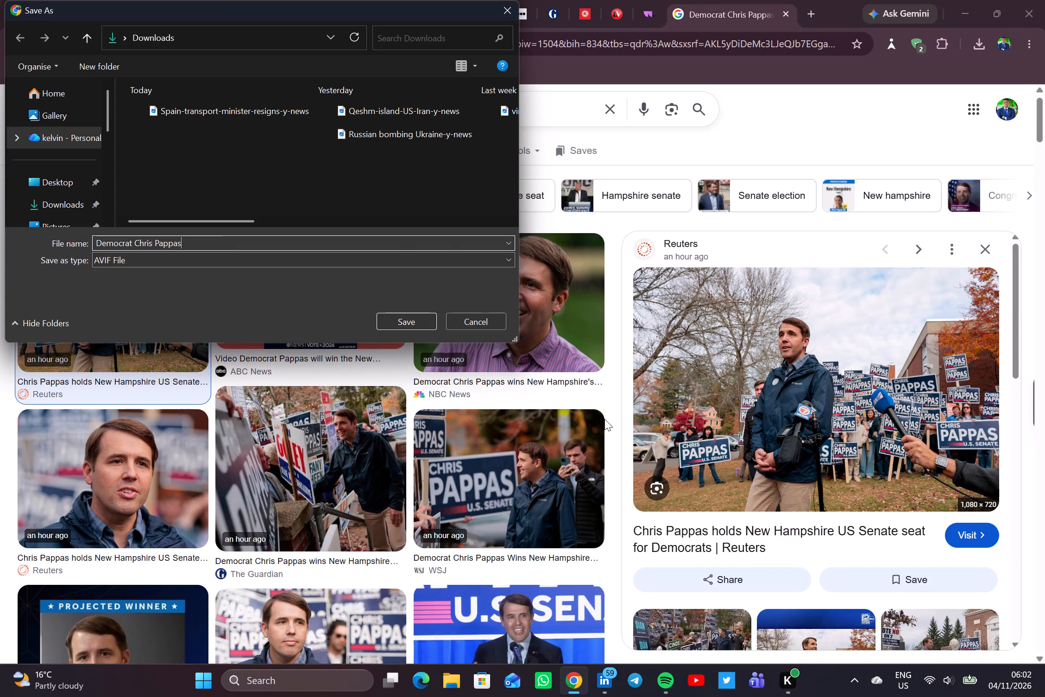
{"action": "type", "text": "-Y-NEWS"}
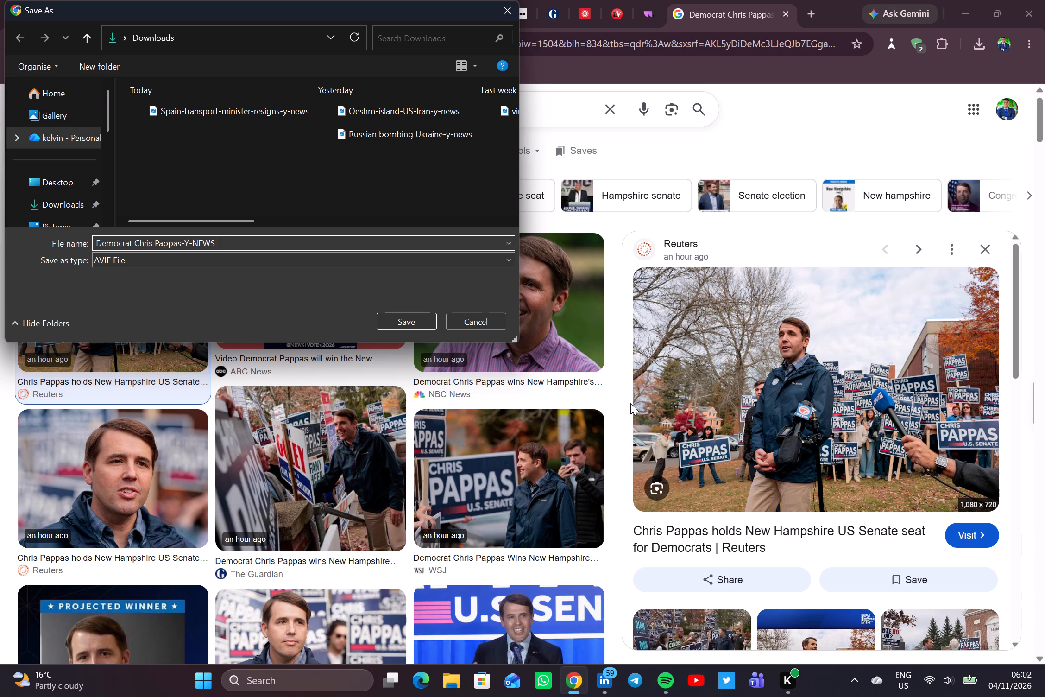
{"action": "left_click", "coordinate": [415, 323]}
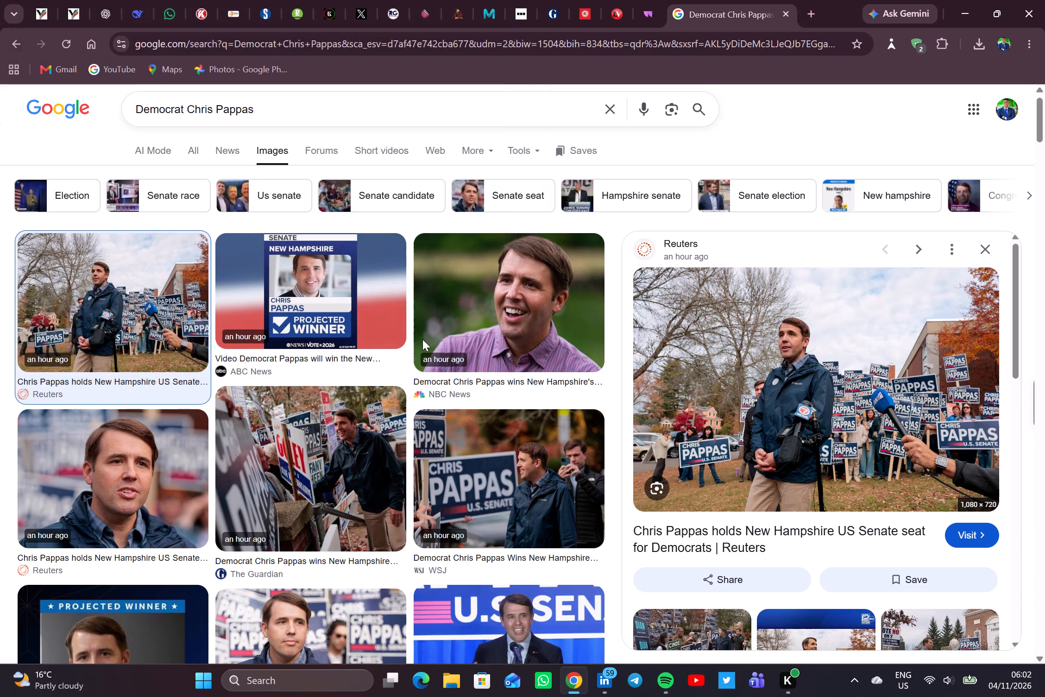
Browse the image results for a second Pappas photo, previewing the ABC News shot of him addressing supporters.
{"action": "scroll", "coordinate": [468, 456], "scroll_direction": "down", "scroll_amount": 2}
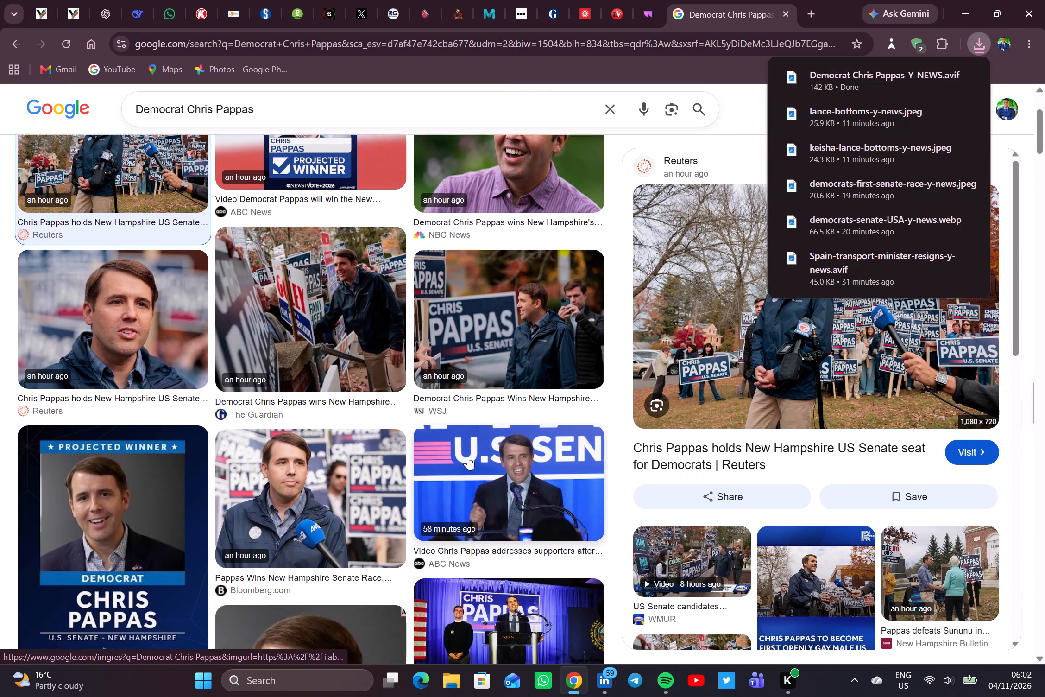
{"action": "scroll", "coordinate": [468, 456], "scroll_direction": "down", "scroll_amount": 1}
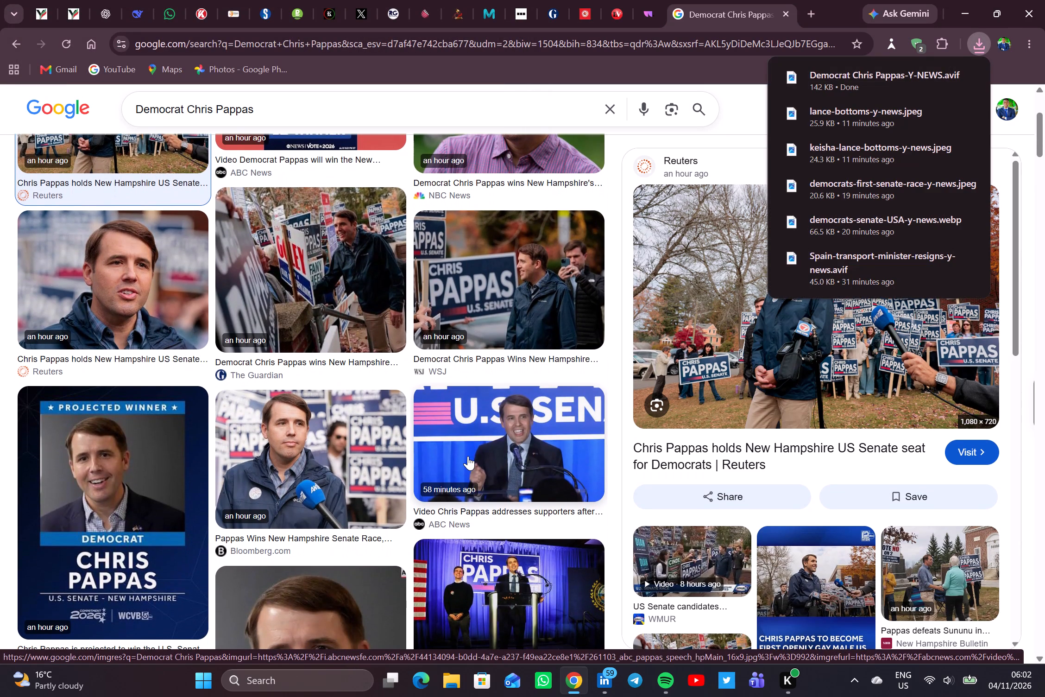
{"action": "left_click", "coordinate": [490, 450]}
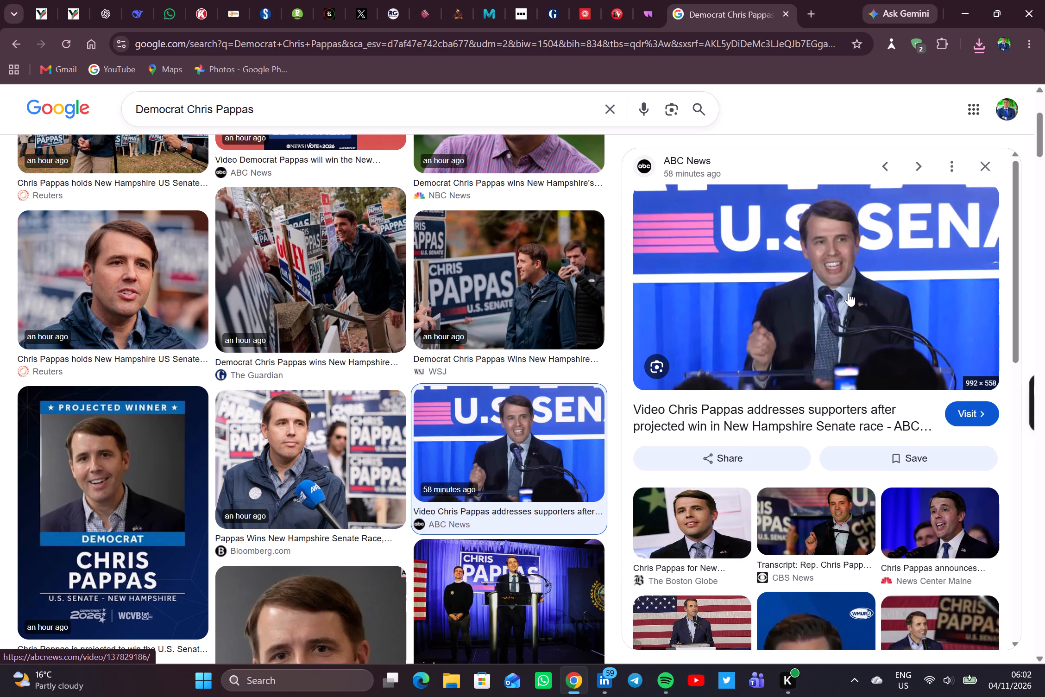
{"action": "scroll", "coordinate": [367, 463], "scroll_direction": "down", "scroll_amount": 2}
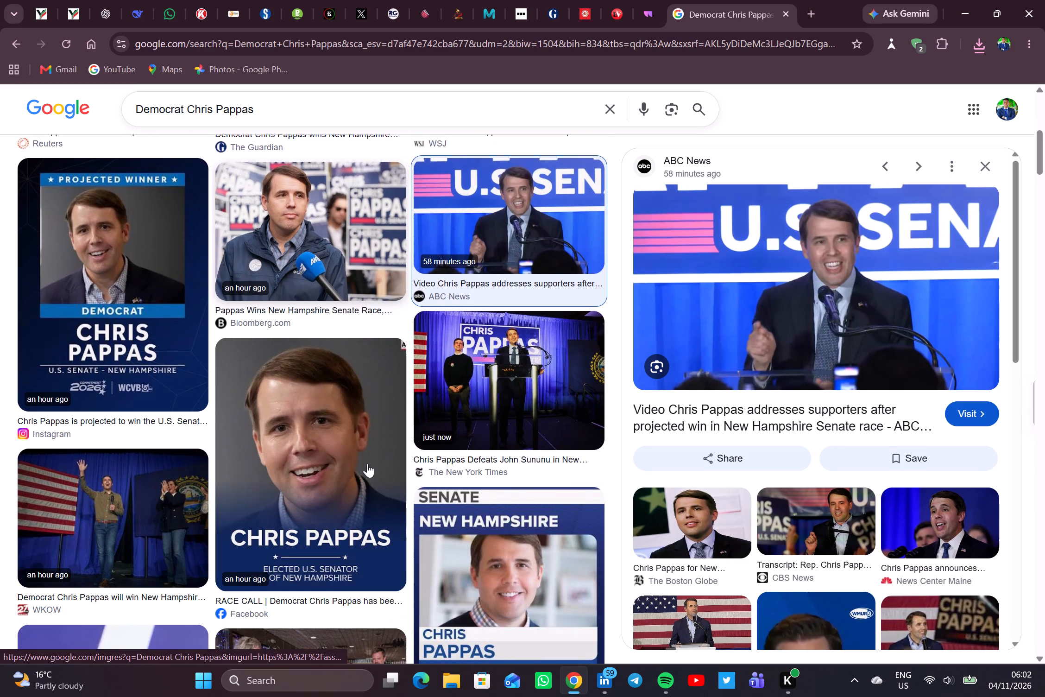
{"action": "scroll", "coordinate": [367, 463], "scroll_direction": "down", "scroll_amount": 2}
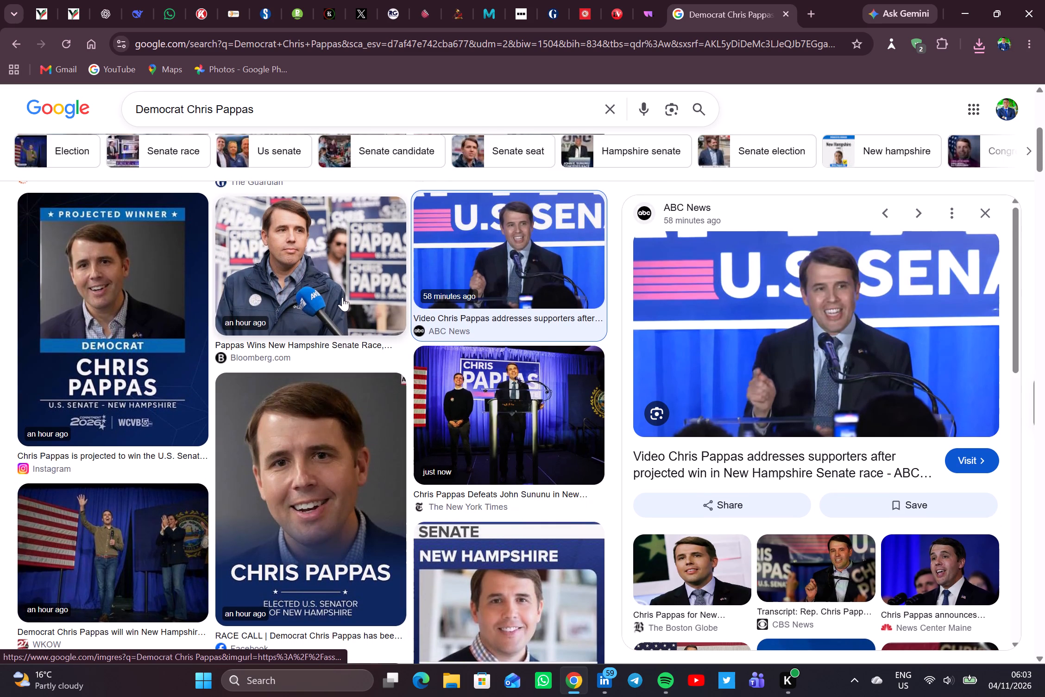
Save the Bloomberg photo of Pappas beside a blue microphone in Downloads as "Democrat Chris Pappas-image-y-news".
{"action": "left_click", "coordinate": [342, 297]}
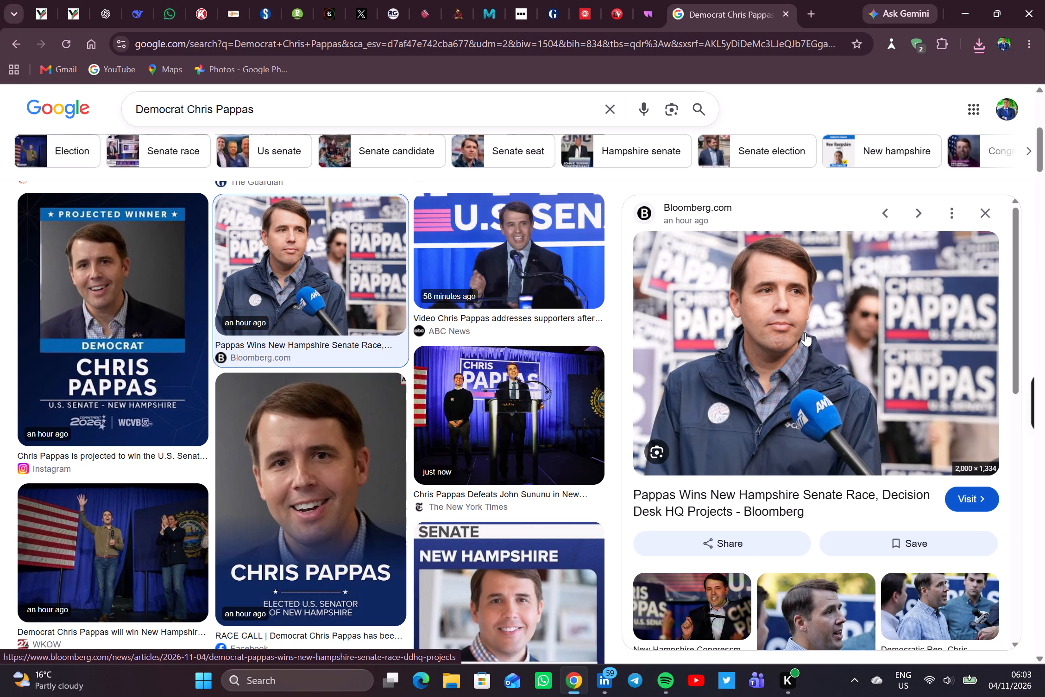
{"action": "scroll", "coordinate": [805, 332], "scroll_direction": "down", "scroll_amount": 2}
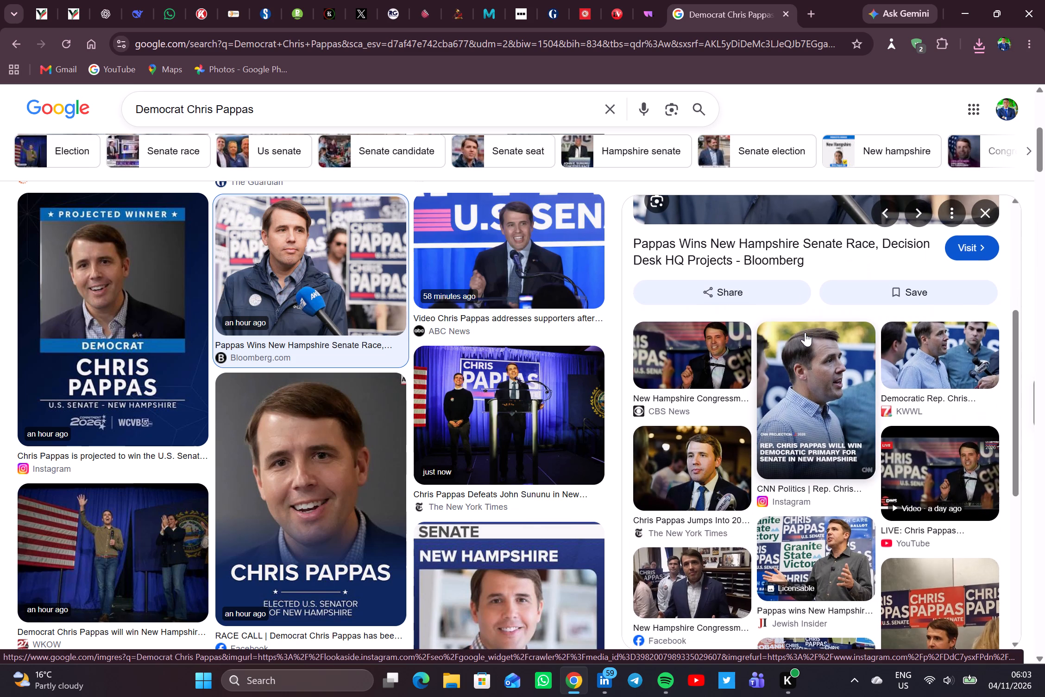
{"action": "scroll", "coordinate": [805, 332], "scroll_direction": "up", "scroll_amount": 5}
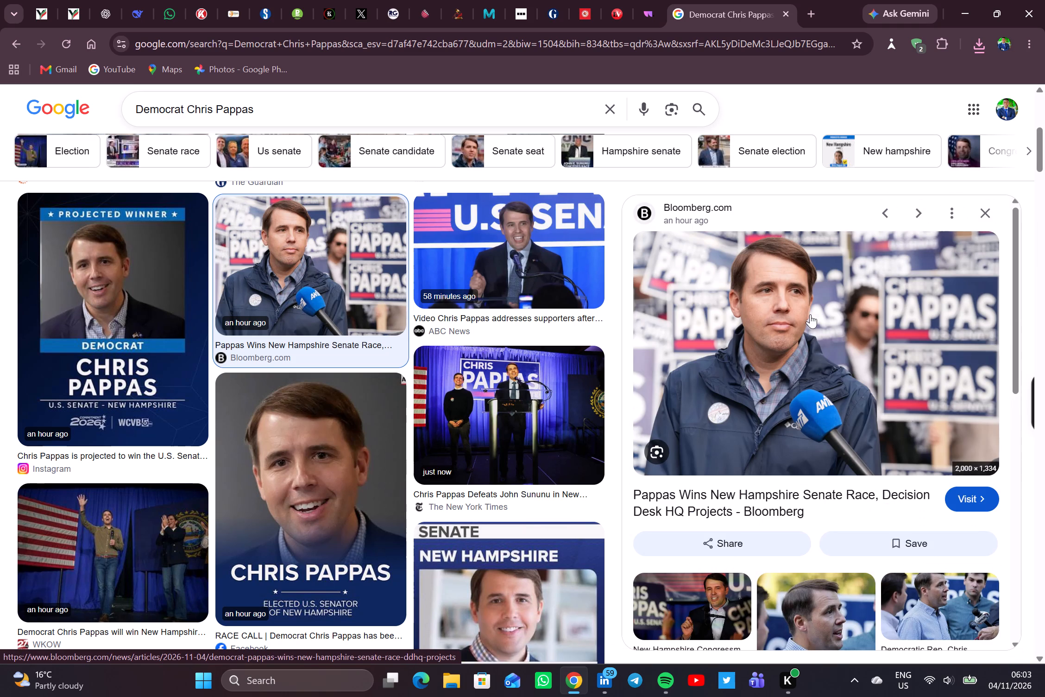
{"action": "right_click", "coordinate": [810, 314]}
{"action": "left_click", "coordinate": [885, 503]}
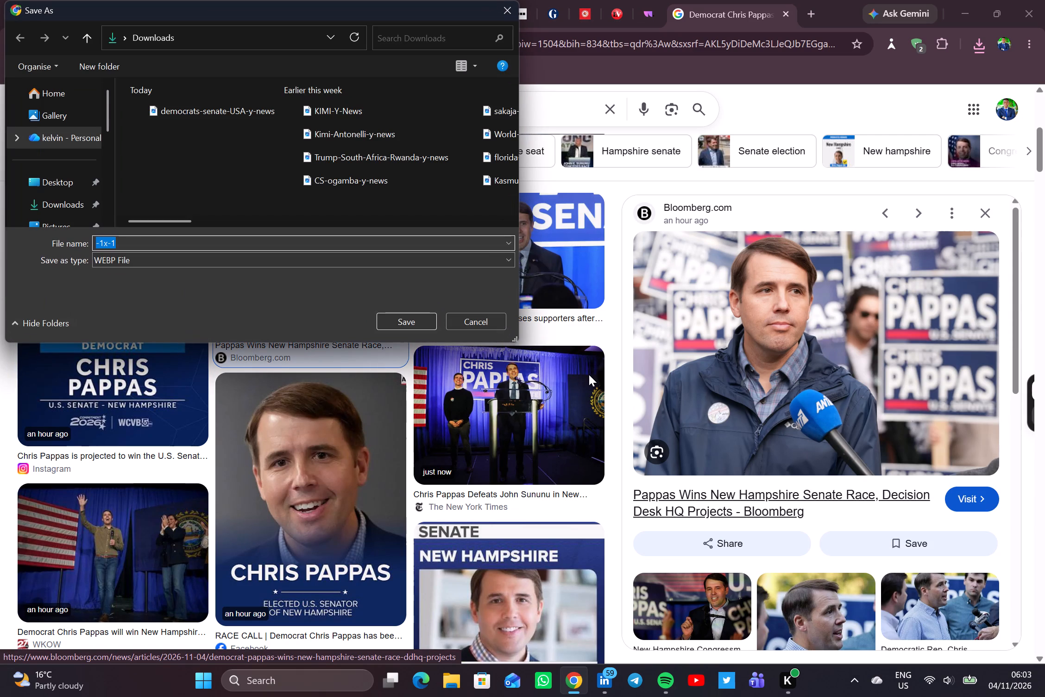
{"action": "key", "text": "ctrl+v"}
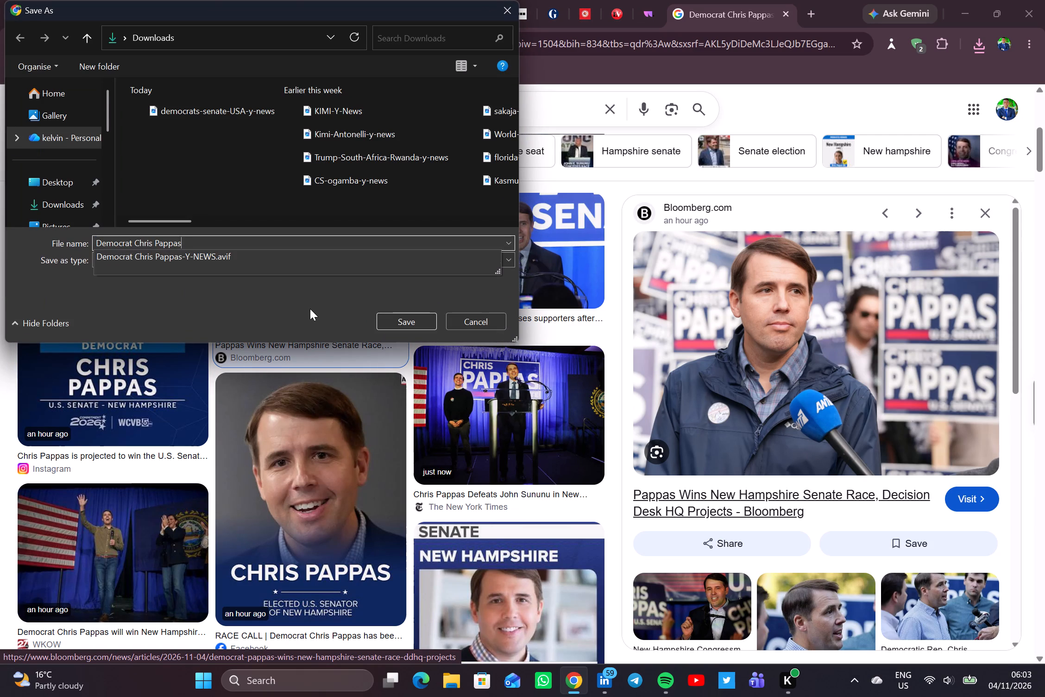
{"action": "key", "text": "minus"}
{"action": "key", "text": "y"}
{"action": "type", "text": "-m"}
{"action": "key", "text": "BackSpace"}
{"action": "type", "text": "news"}
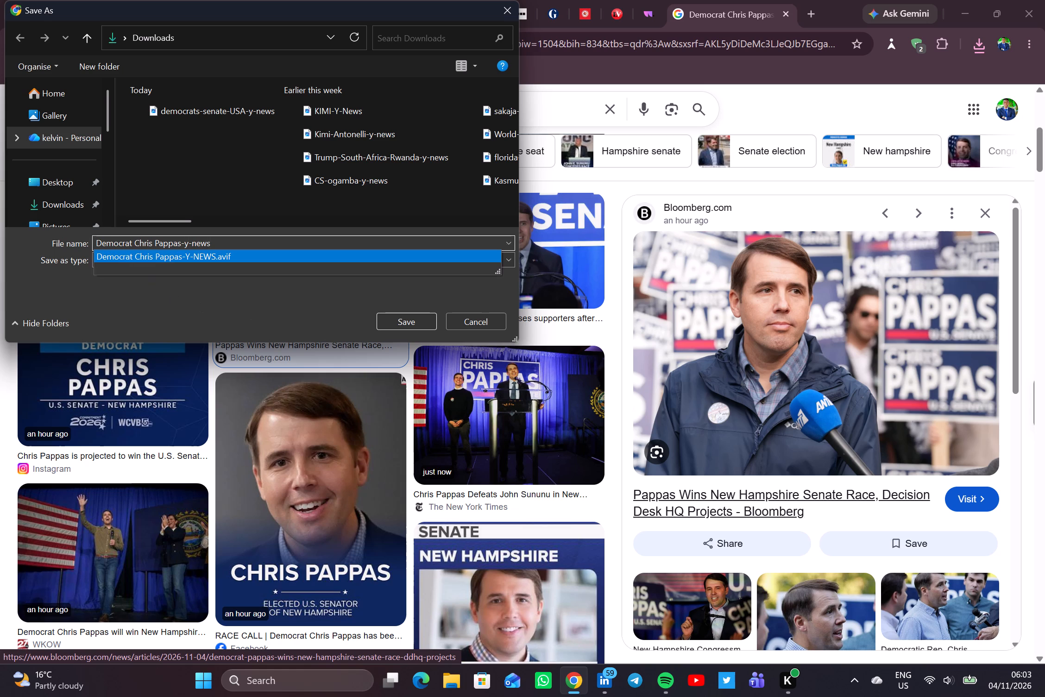
{"action": "left_click", "coordinate": [100, 240]}
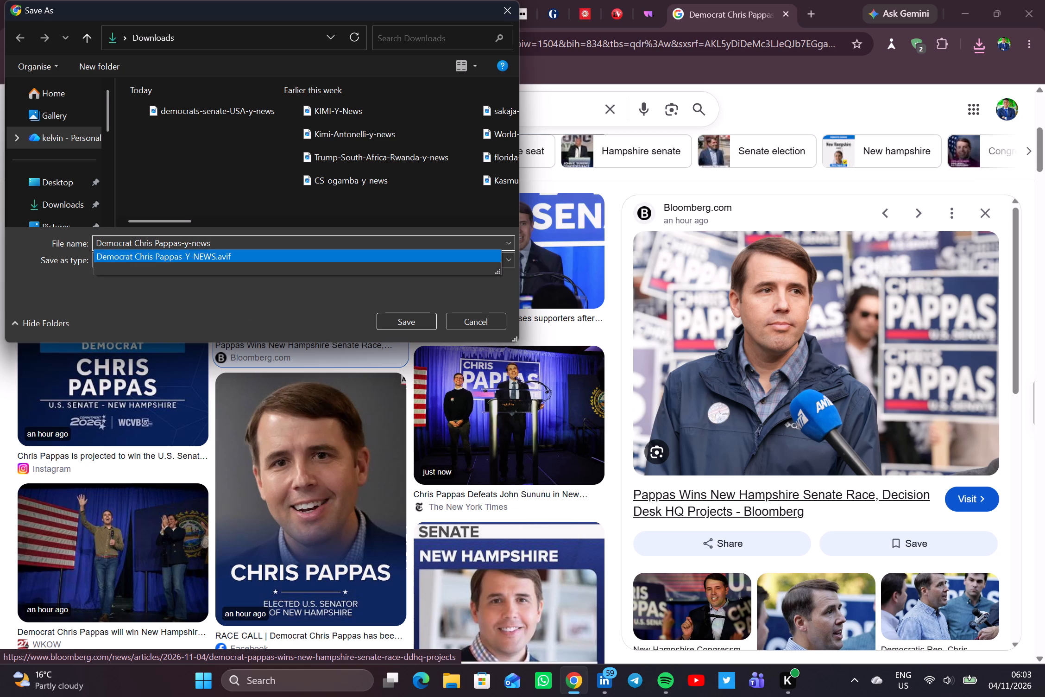
{"action": "left_click", "coordinate": [181, 244]}
{"action": "key", "text": "minus"}
{"action": "key", "text": "i"}
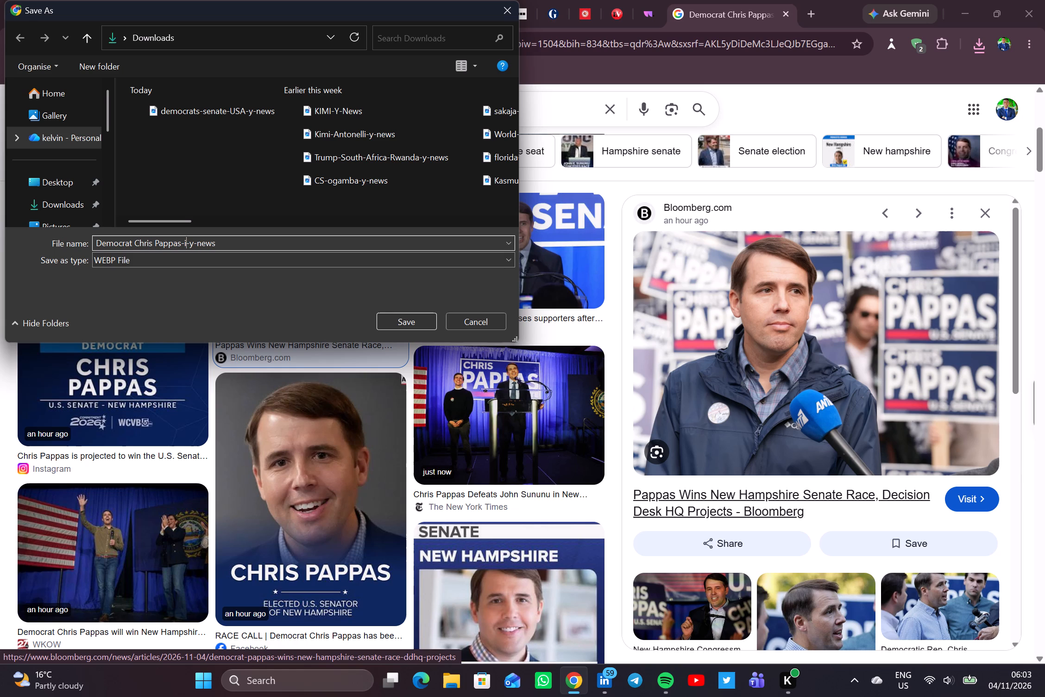
{"action": "type", "text": "ma"}
{"action": "type", "text": "ge"}
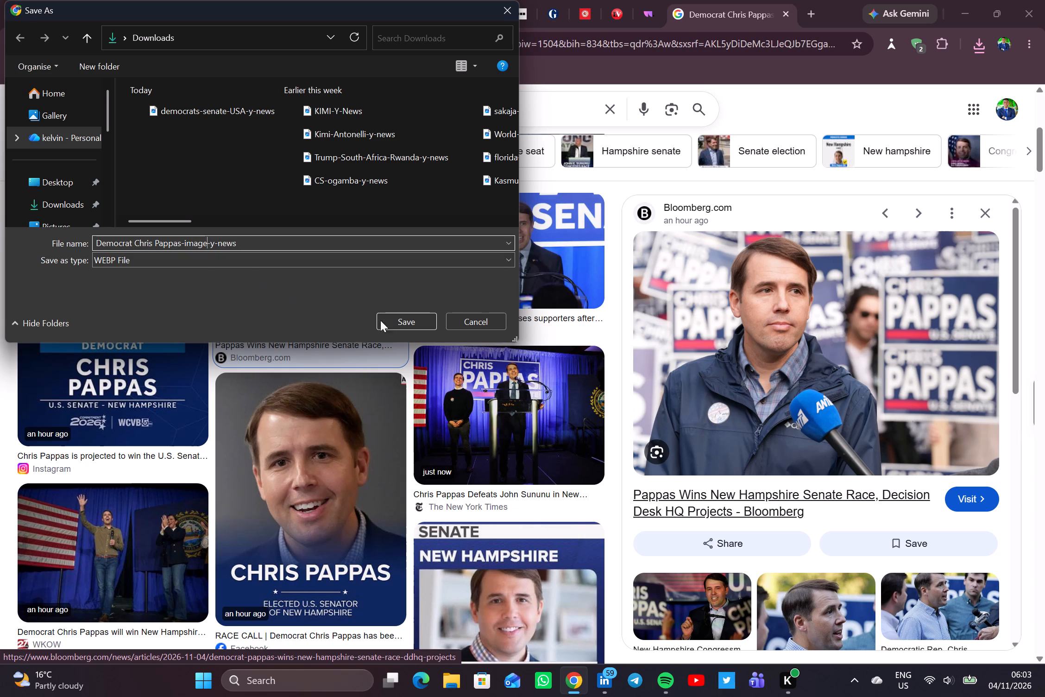
{"action": "left_click", "coordinate": [408, 321]}
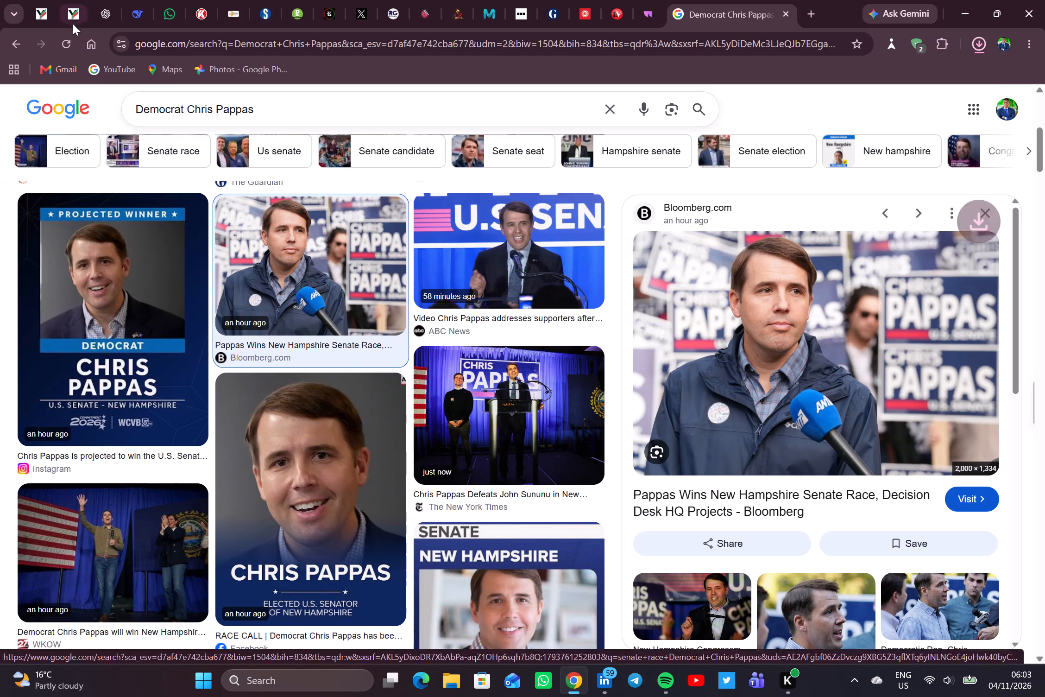
Return to the Chris Pappas draft in WordPress and assign it to the People category.
{"action": "left_click", "coordinate": [77, 20]}
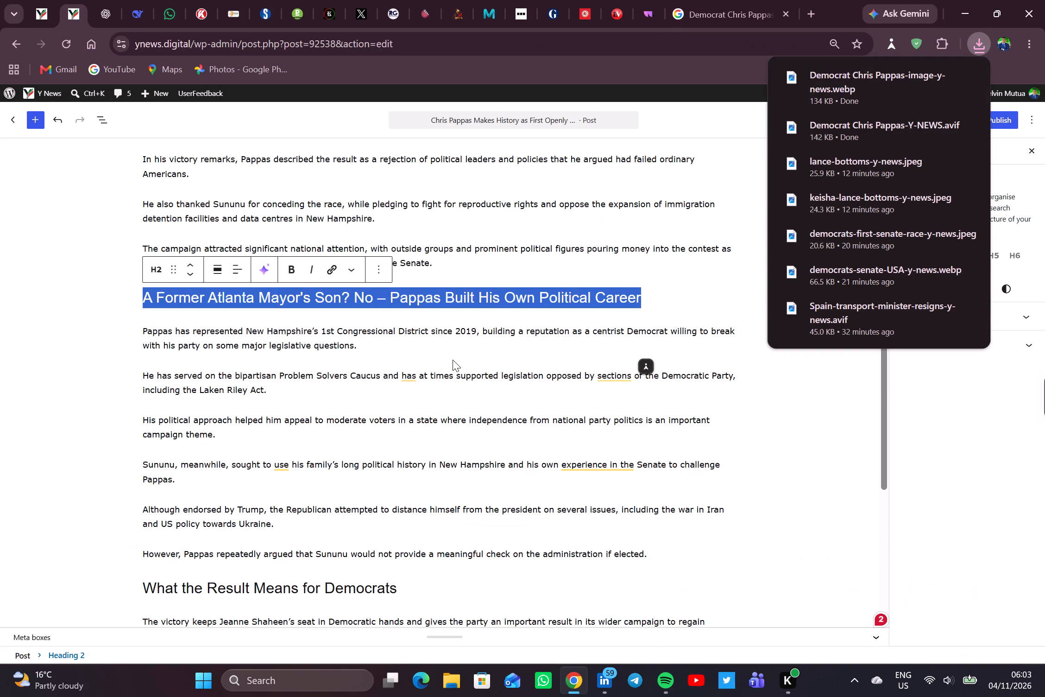
{"action": "scroll", "coordinate": [453, 360], "scroll_direction": "down", "scroll_amount": 2}
{"action": "scroll", "coordinate": [453, 360], "scroll_direction": "up", "scroll_amount": 7}
{"action": "scroll", "coordinate": [453, 360], "scroll_direction": "down", "scroll_amount": 5}
{"action": "left_click", "coordinate": [463, 345]}
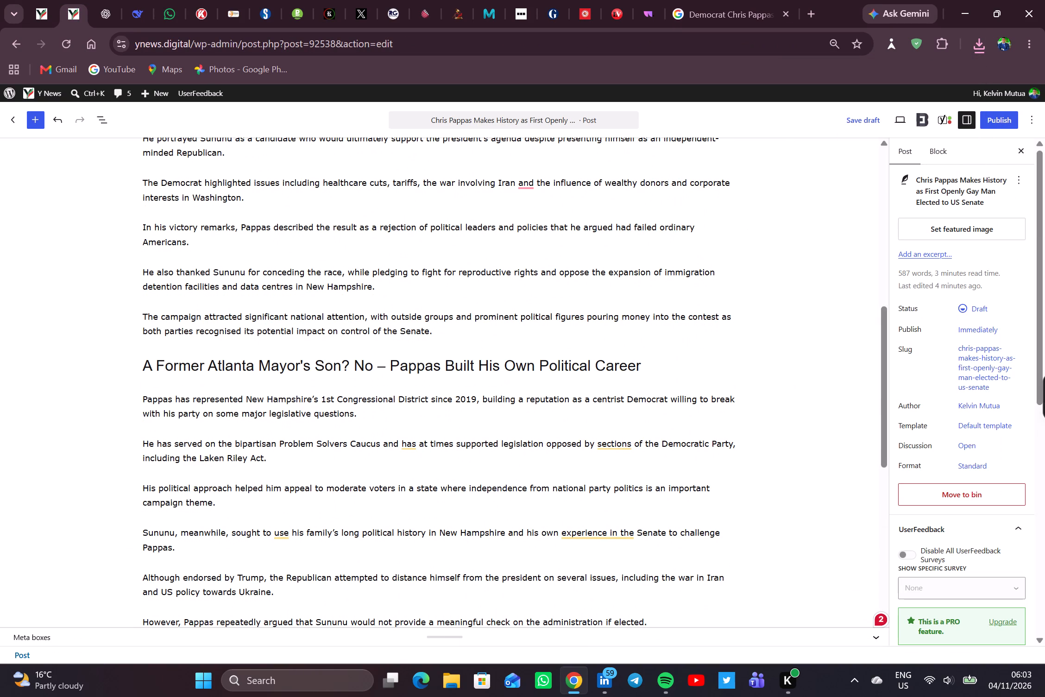
{"action": "scroll", "coordinate": [930, 336], "scroll_direction": "down", "scroll_amount": 3}
{"action": "scroll", "coordinate": [942, 469], "scroll_direction": "down", "scroll_amount": 1}
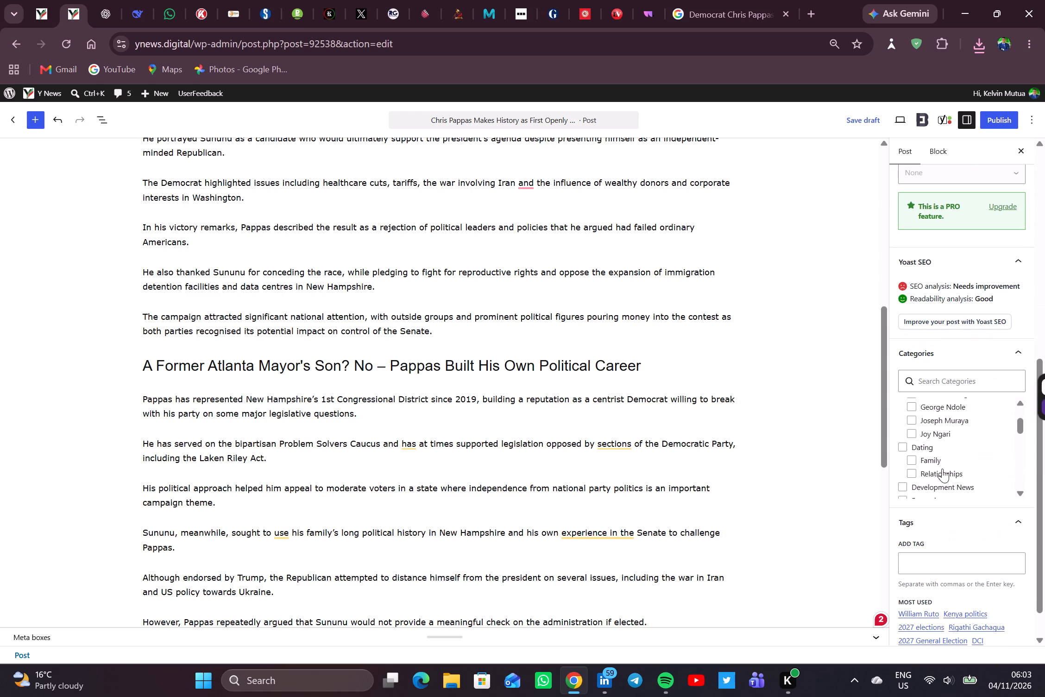
{"action": "scroll", "coordinate": [942, 469], "scroll_direction": "down", "scroll_amount": 3}
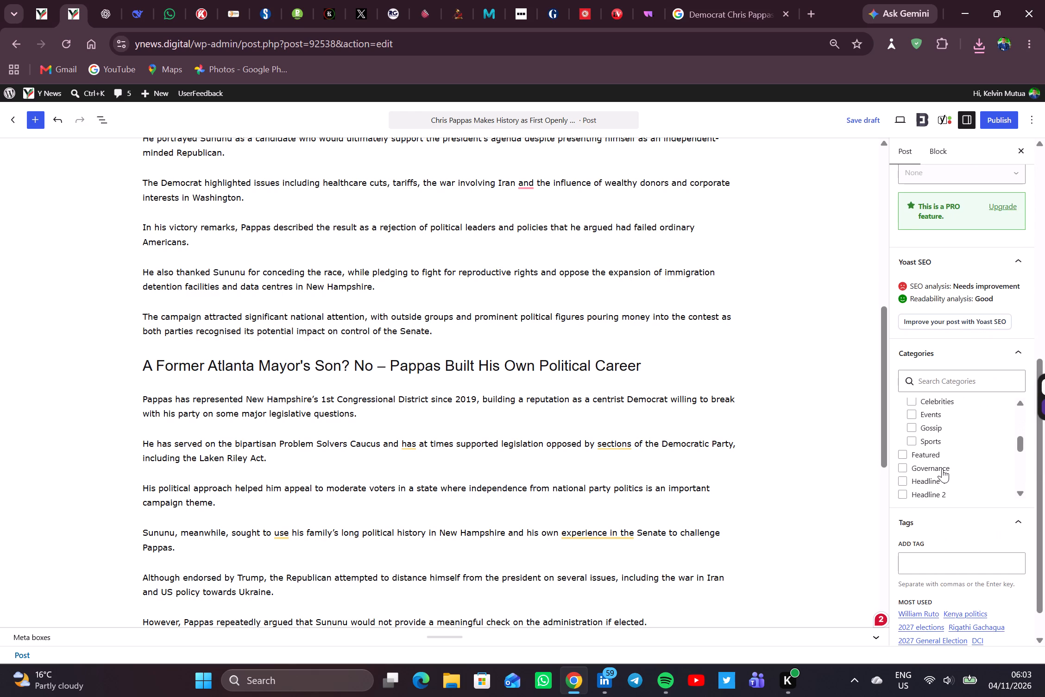
{"action": "scroll", "coordinate": [942, 469], "scroll_direction": "down", "scroll_amount": 2}
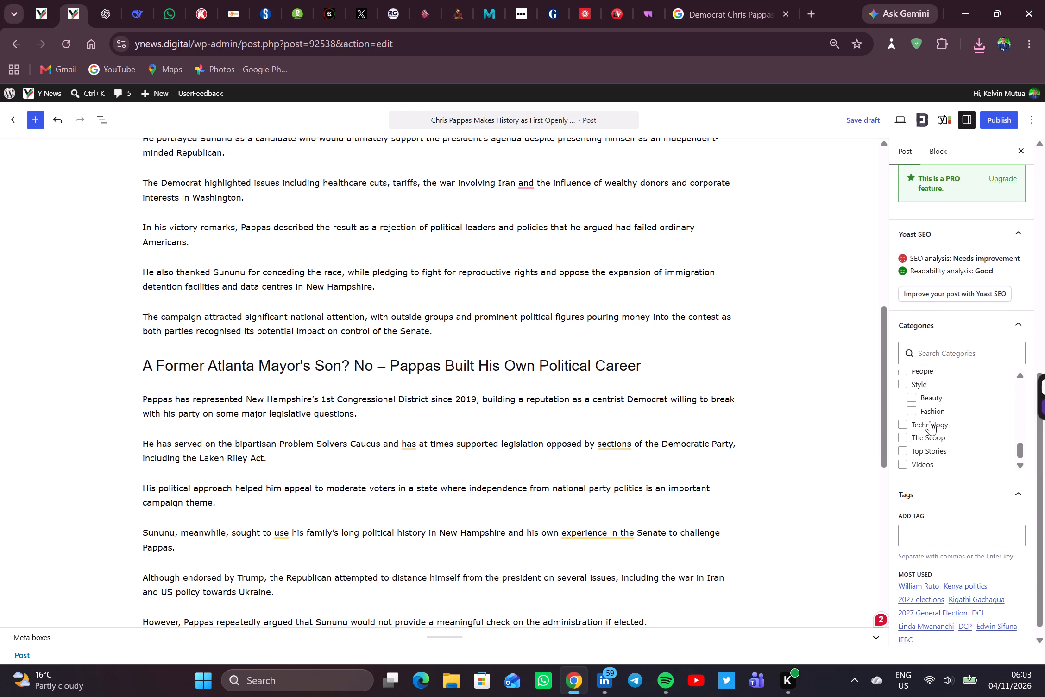
{"action": "scroll", "coordinate": [930, 421], "scroll_direction": "up", "scroll_amount": 1}
{"action": "left_click", "coordinate": [905, 404]}
{"action": "scroll", "coordinate": [940, 314], "scroll_direction": "up", "scroll_amount": 1}
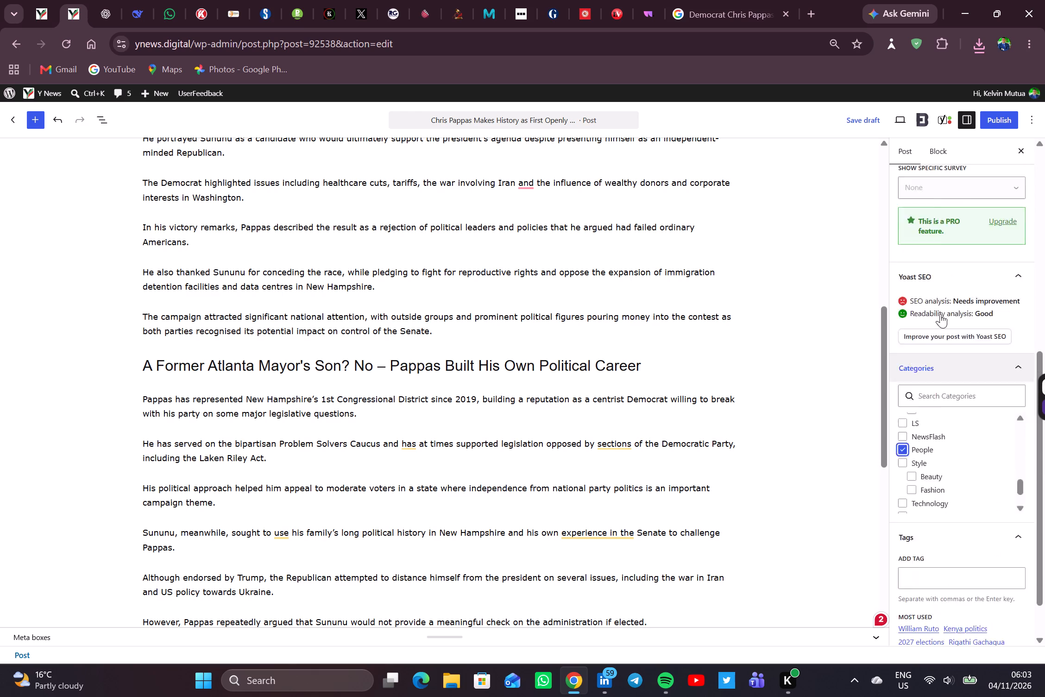
Tag the post with YN Newsflash and YN Top Stories.
{"action": "scroll", "coordinate": [940, 314], "scroll_direction": "up", "scroll_amount": 1}
{"action": "scroll", "coordinate": [940, 314], "scroll_direction": "down", "scroll_amount": 3}
{"action": "left_click", "coordinate": [936, 525]}
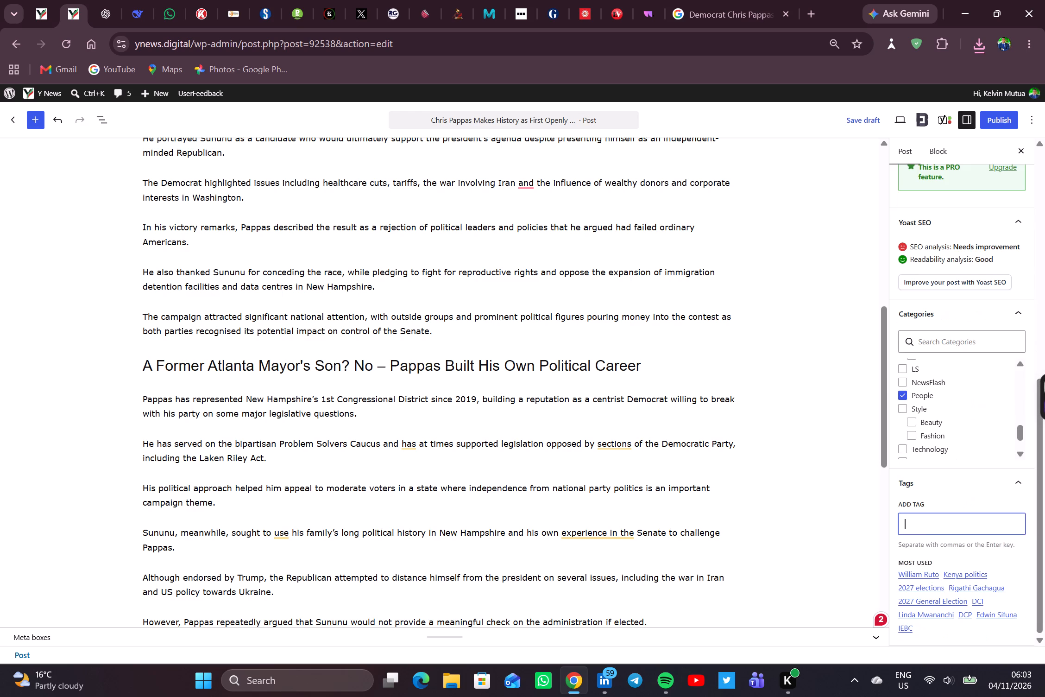
{"action": "type", "text": "YN"}
{"action": "scroll", "coordinate": [951, 495], "scroll_direction": "down", "scroll_amount": 1}
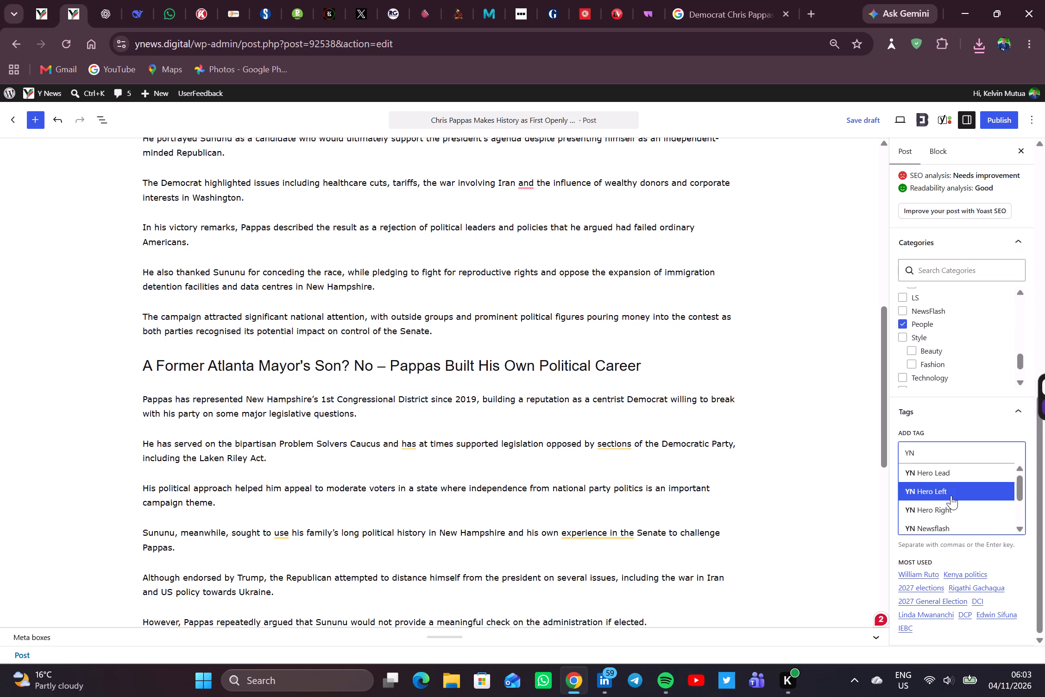
{"action": "scroll", "coordinate": [945, 518], "scroll_direction": "down", "scroll_amount": 1}
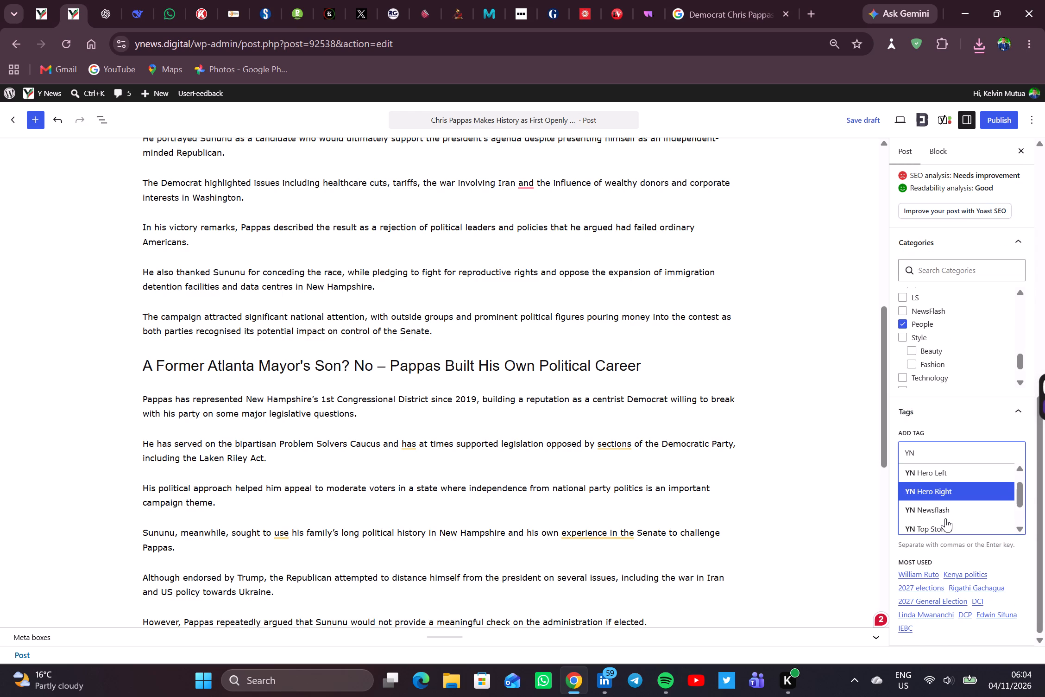
{"action": "scroll", "coordinate": [945, 518], "scroll_direction": "down", "scroll_amount": 1}
{"action": "left_click", "coordinate": [937, 512]}
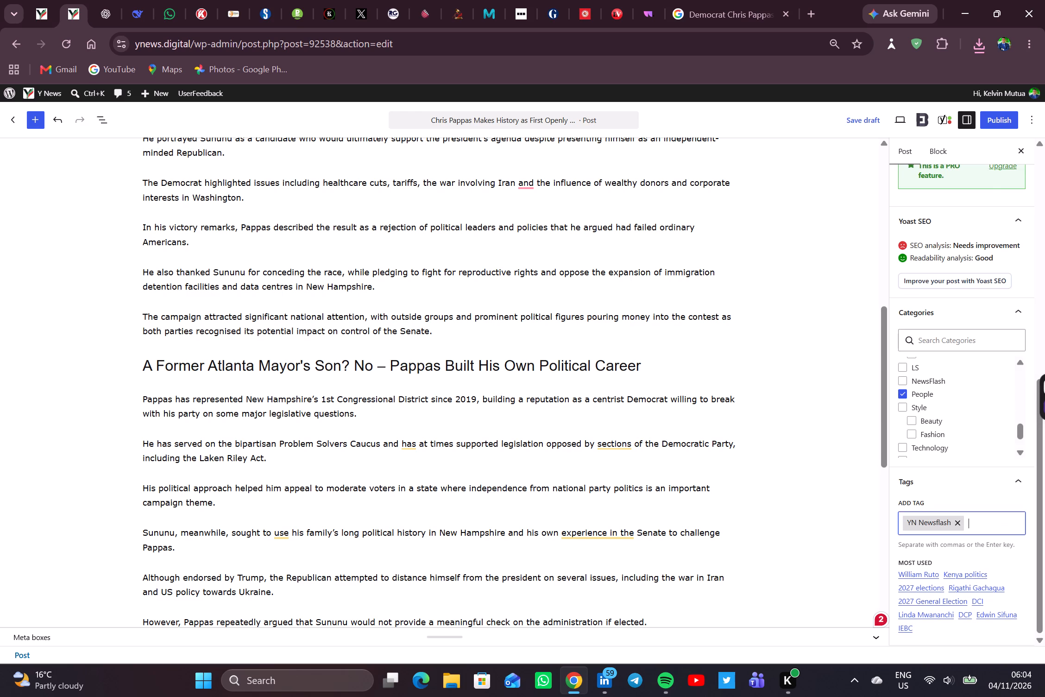
{"action": "type", "text": "YN"}
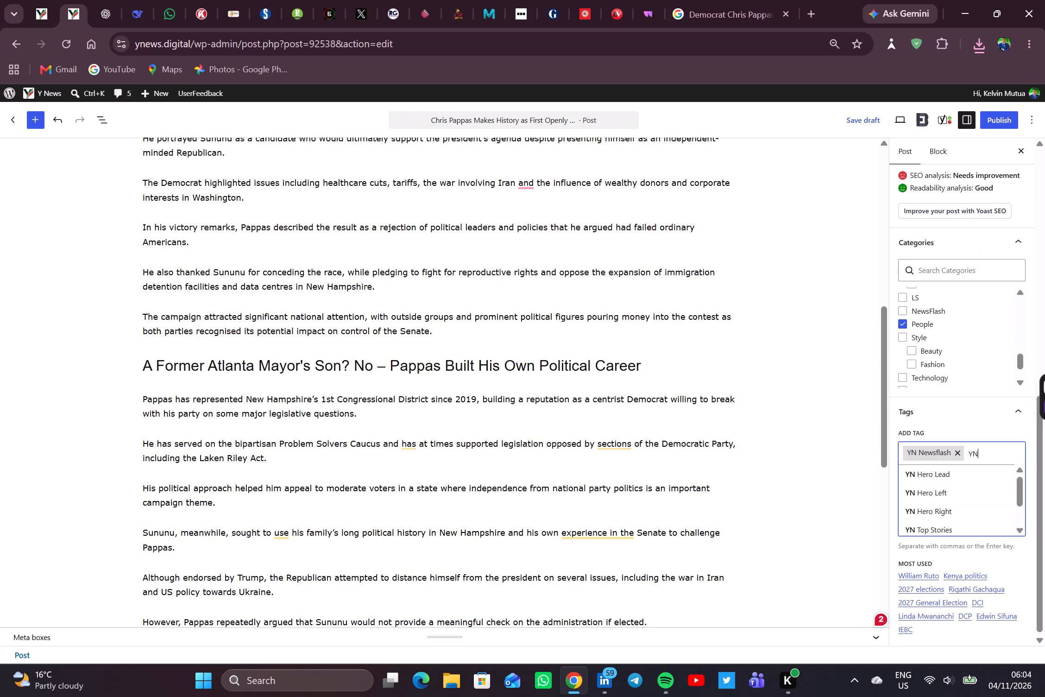
{"action": "left_click", "coordinate": [932, 528]}
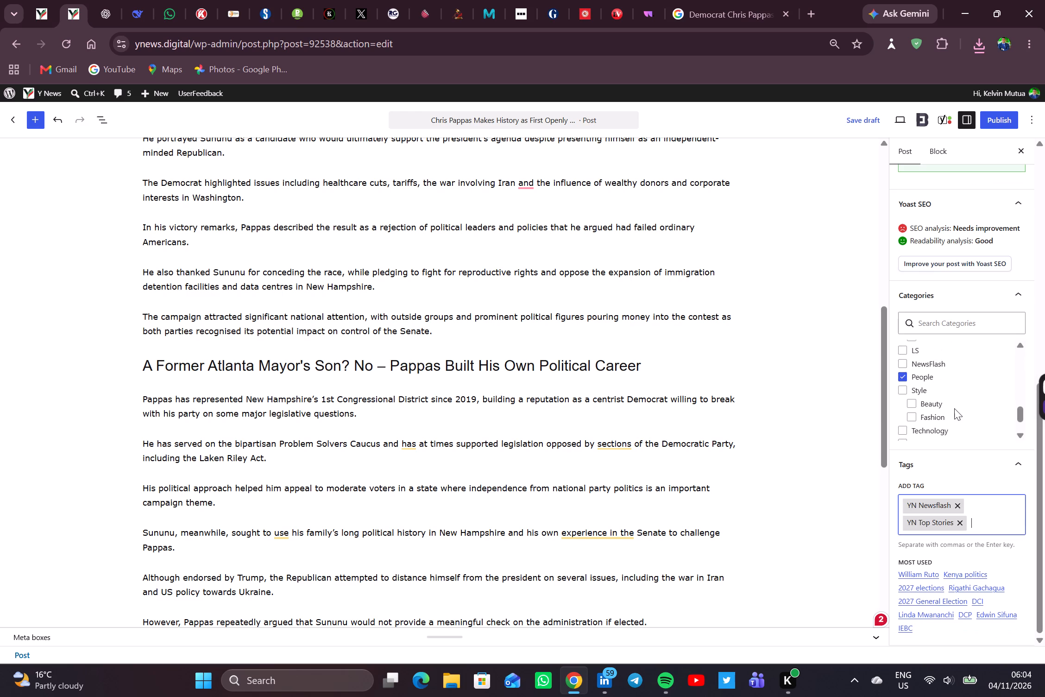
{"action": "scroll", "coordinate": [954, 408], "scroll_direction": "up", "scroll_amount": 8}
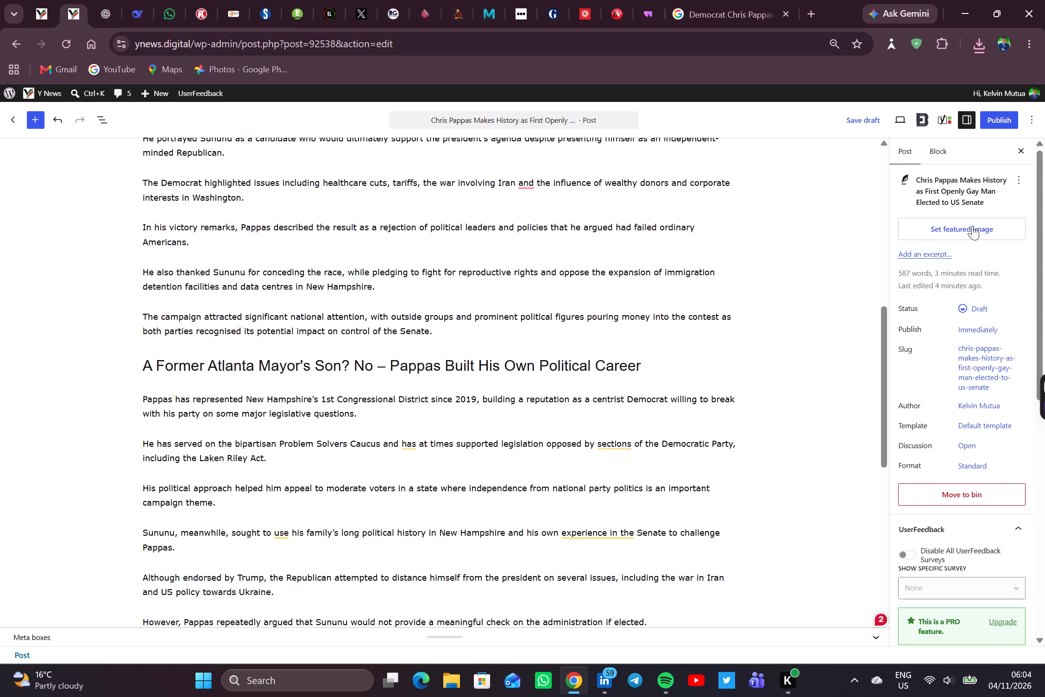
{"action": "left_click", "coordinate": [972, 226]}
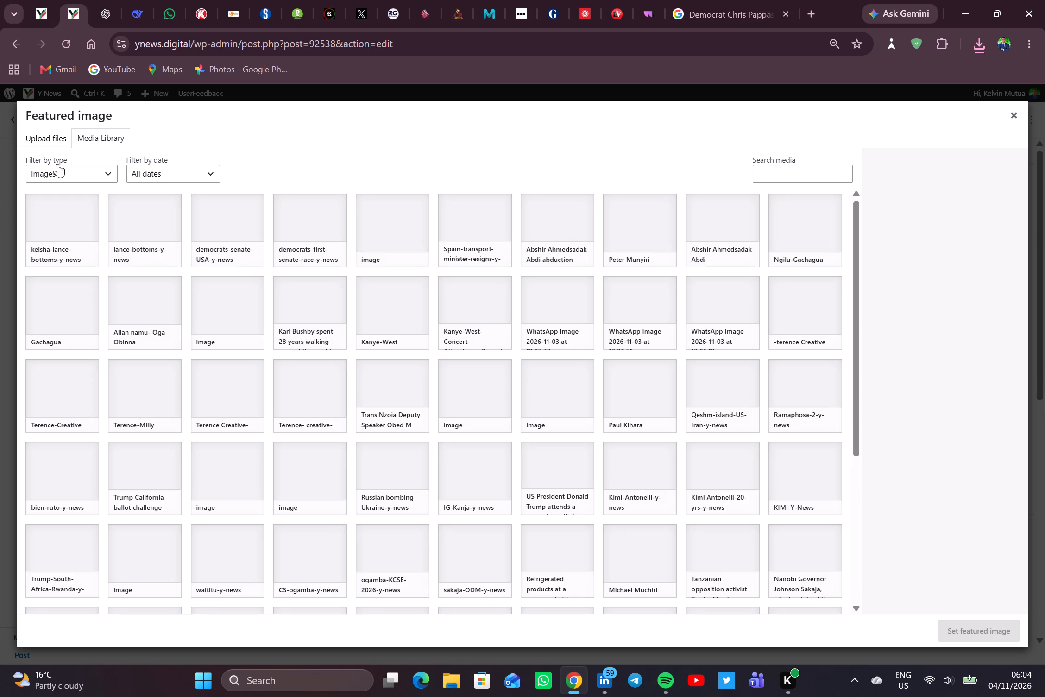
{"action": "left_click", "coordinate": [50, 141]}
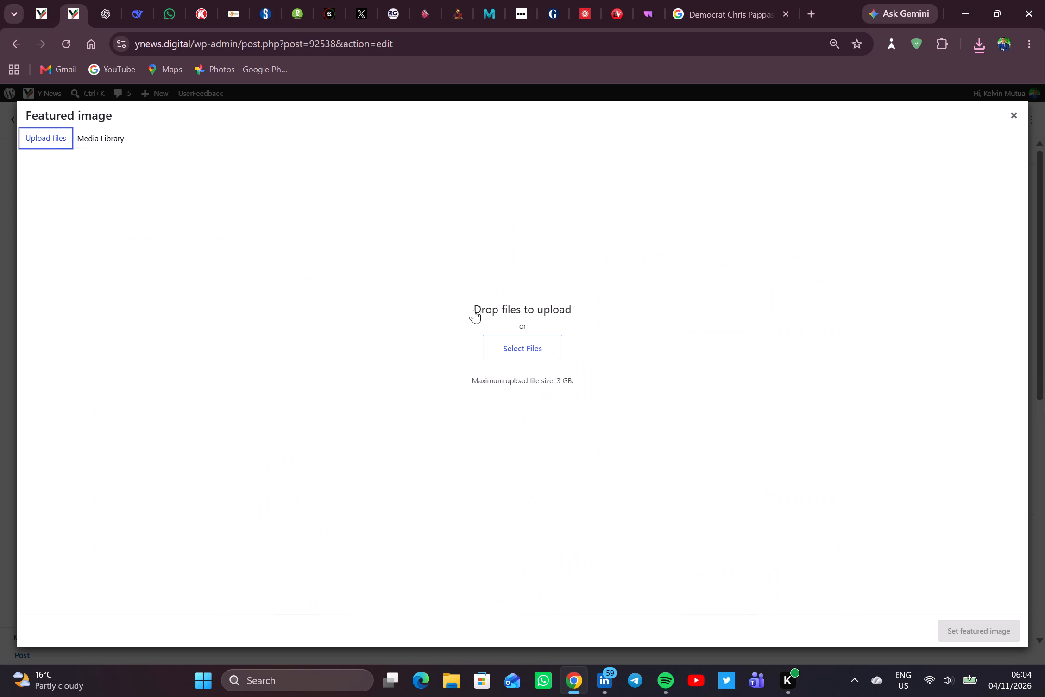
{"action": "left_click", "coordinate": [537, 348]}
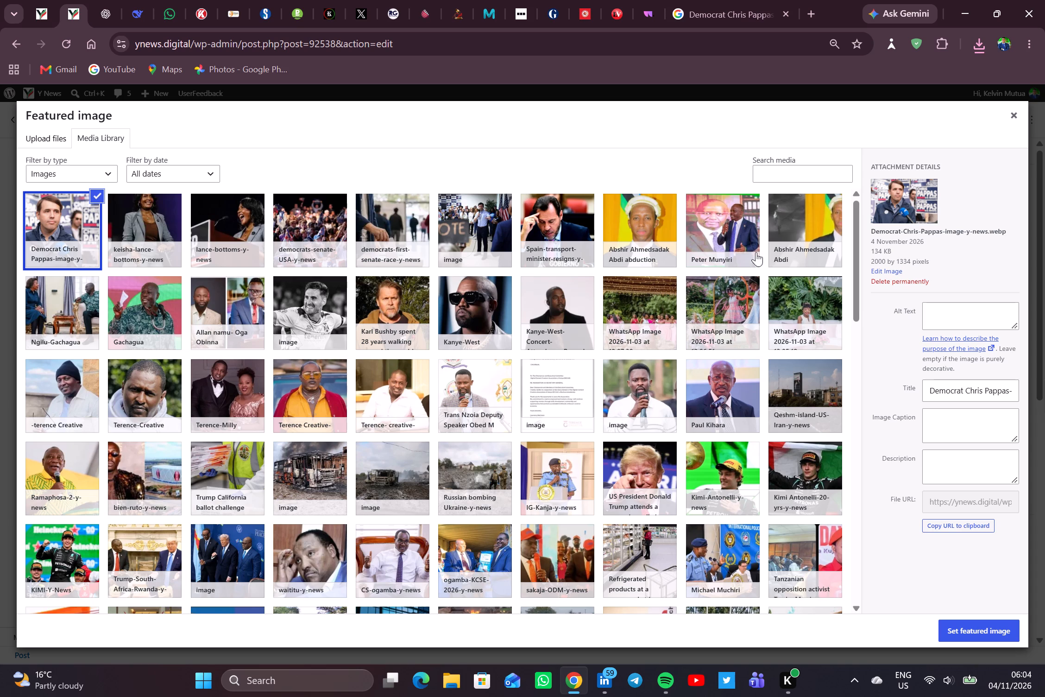
{"action": "left_click", "coordinate": [938, 420]}
{"action": "key", "text": "ctrl+v"}
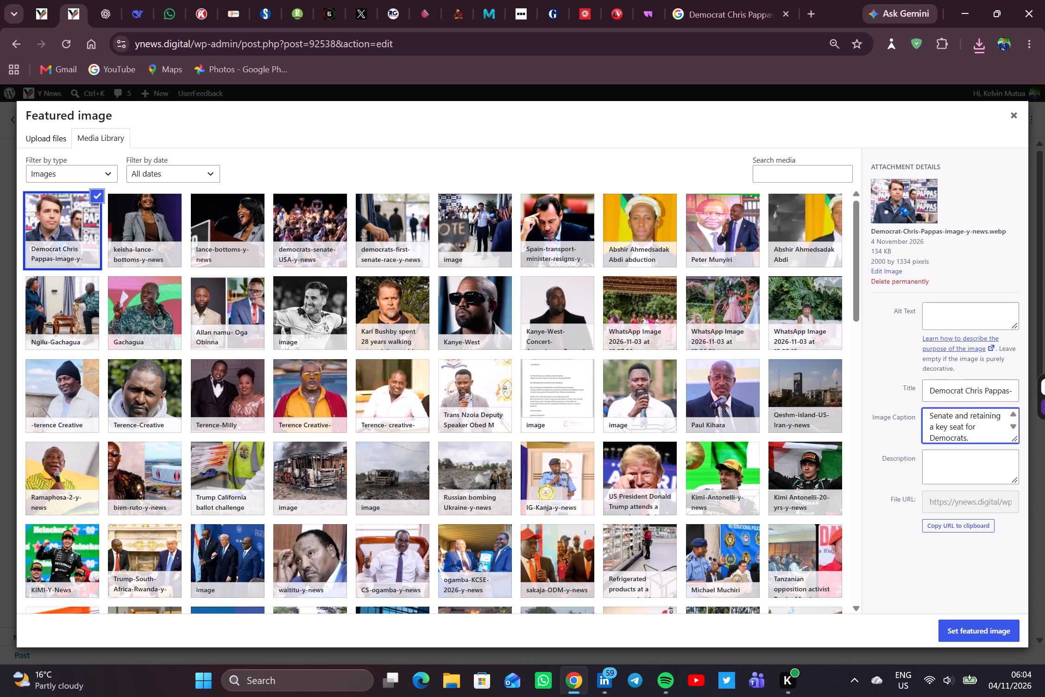
Upload the second photo, "Democrat Chris Pappas-Y-NEWS", from Downloads to the media library.
{"action": "left_click", "coordinate": [50, 140]}
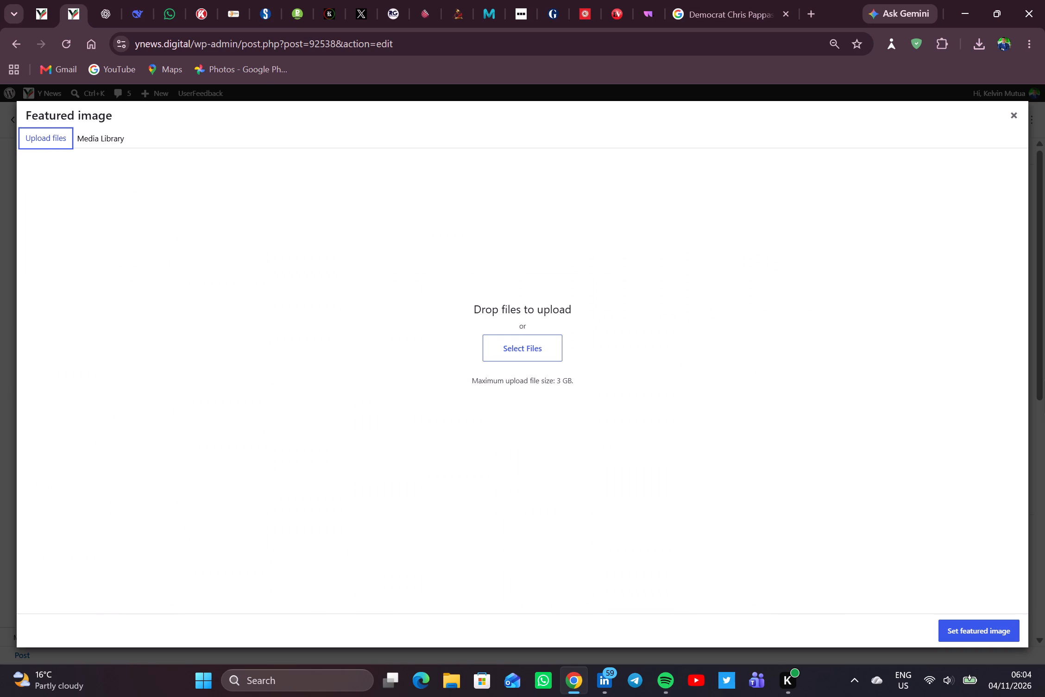
{"action": "left_click", "coordinate": [522, 339]}
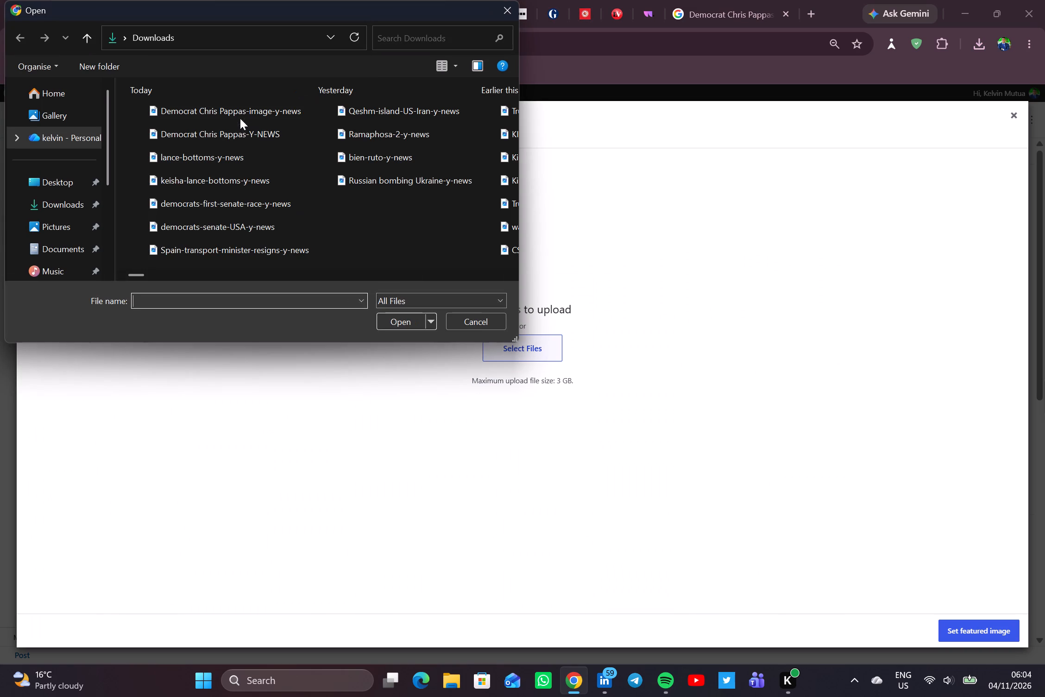
{"action": "double_click", "coordinate": [240, 127]}
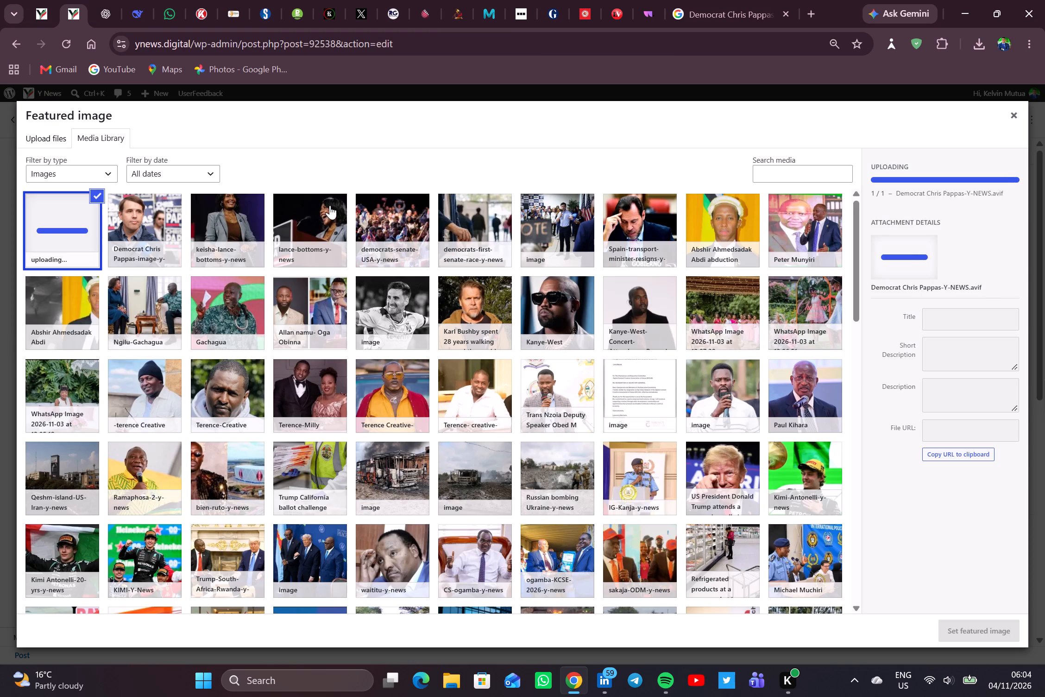
Append the credit "Image/Courtesy" to the caption of "Democrat Chris Pappas-image-y-news".
{"action": "left_click", "coordinate": [139, 207]}
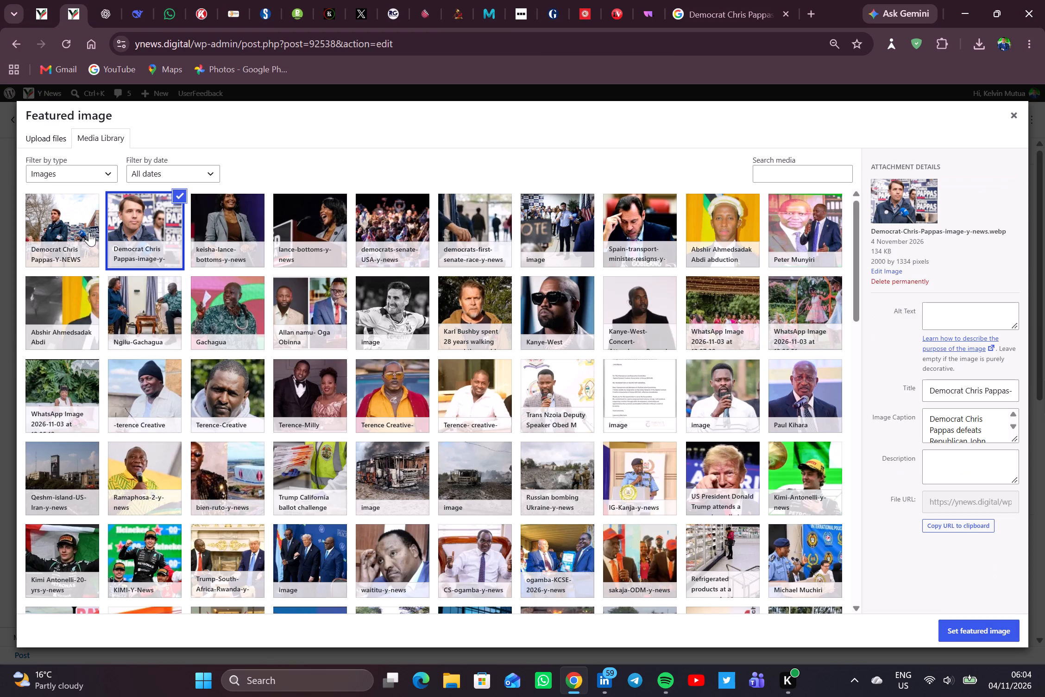
{"action": "left_click", "coordinate": [89, 232]}
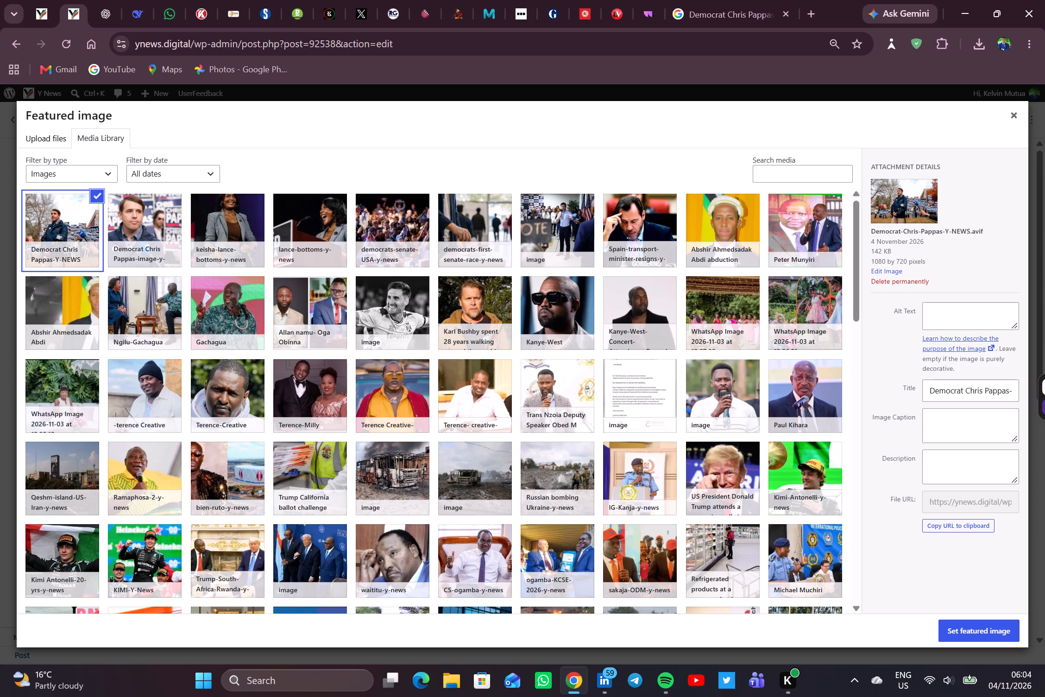
{"action": "left_click", "coordinate": [153, 247]}
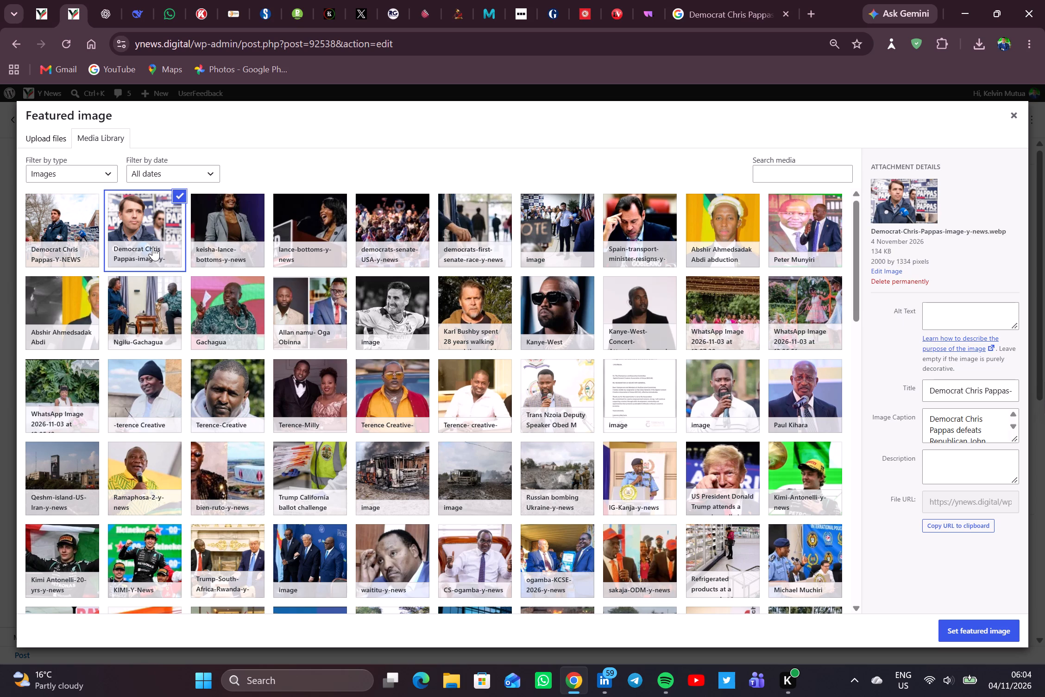
{"action": "left_click", "coordinate": [52, 214]}
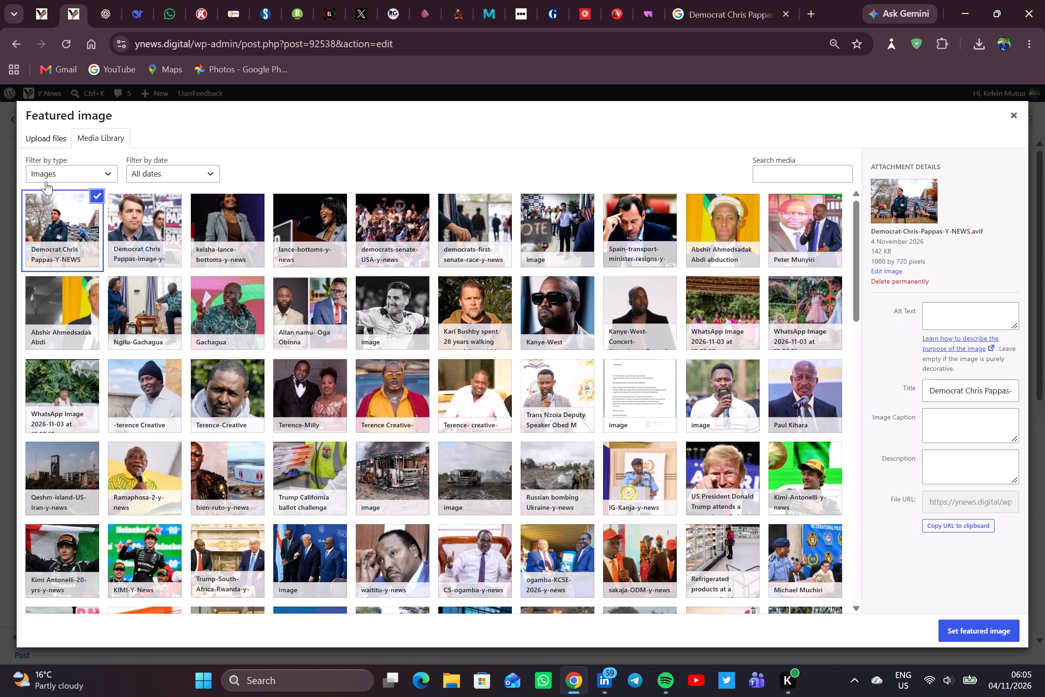
{"action": "double_click", "coordinate": [118, 212]}
{"action": "left_click", "coordinate": [118, 212]}
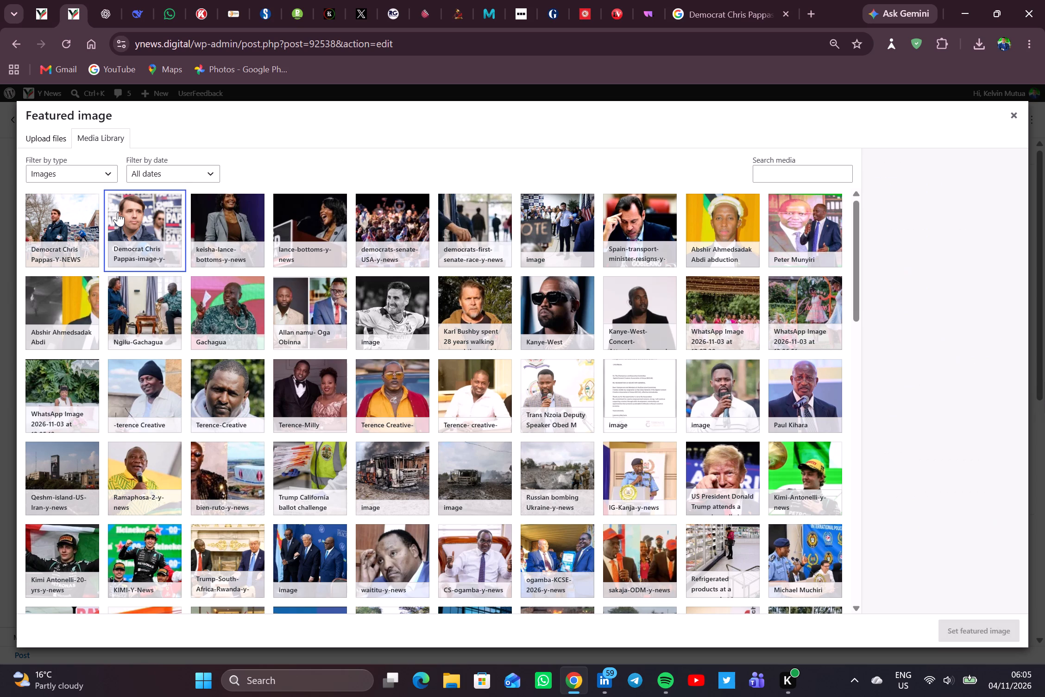
{"action": "scroll", "coordinate": [960, 435], "scroll_direction": "down", "scroll_amount": 2}
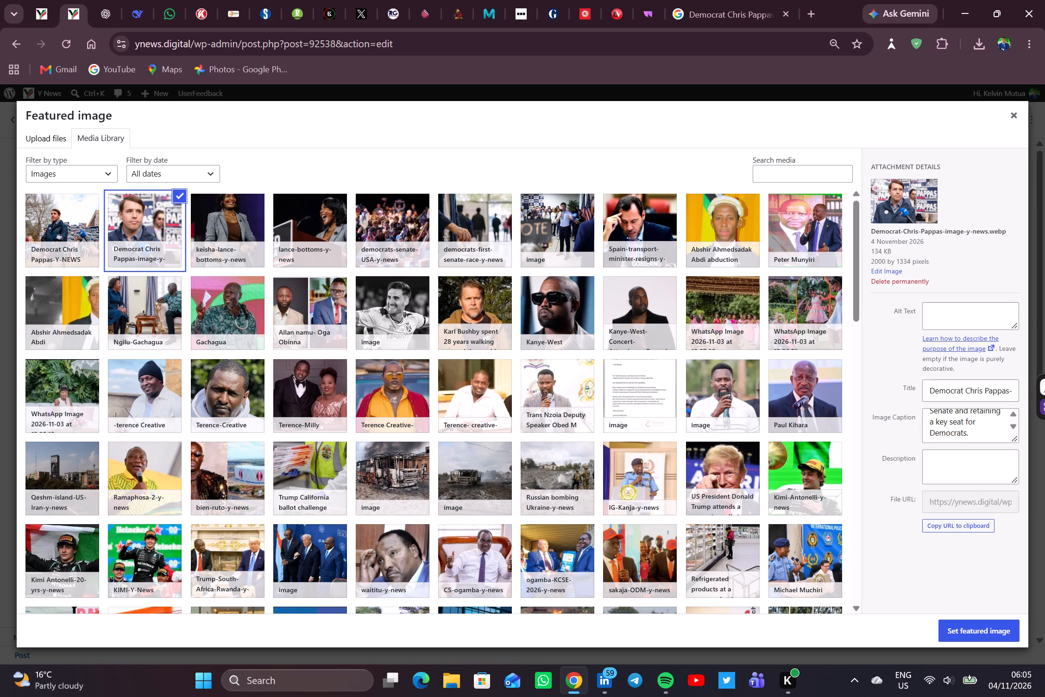
{"action": "left_click", "coordinate": [982, 434]}
{"action": "key", "text": "space"}
{"action": "type", "text": "I"}
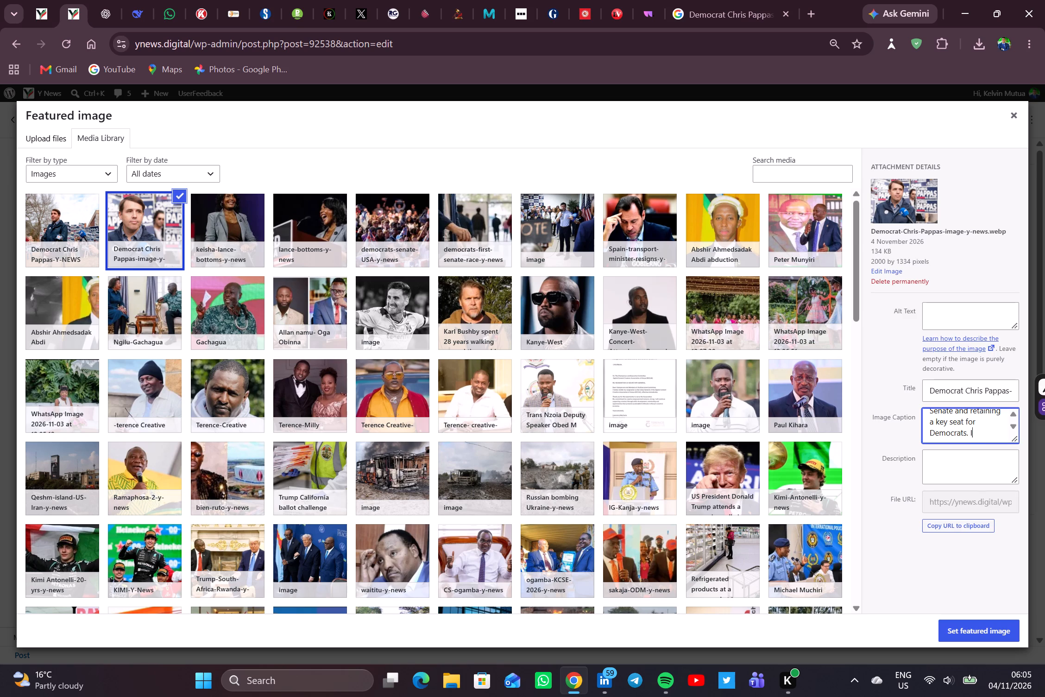
{"action": "type", "text": "mage/"}
{"action": "key", "text": "c"}
{"action": "type", "text": "ourtesy"}
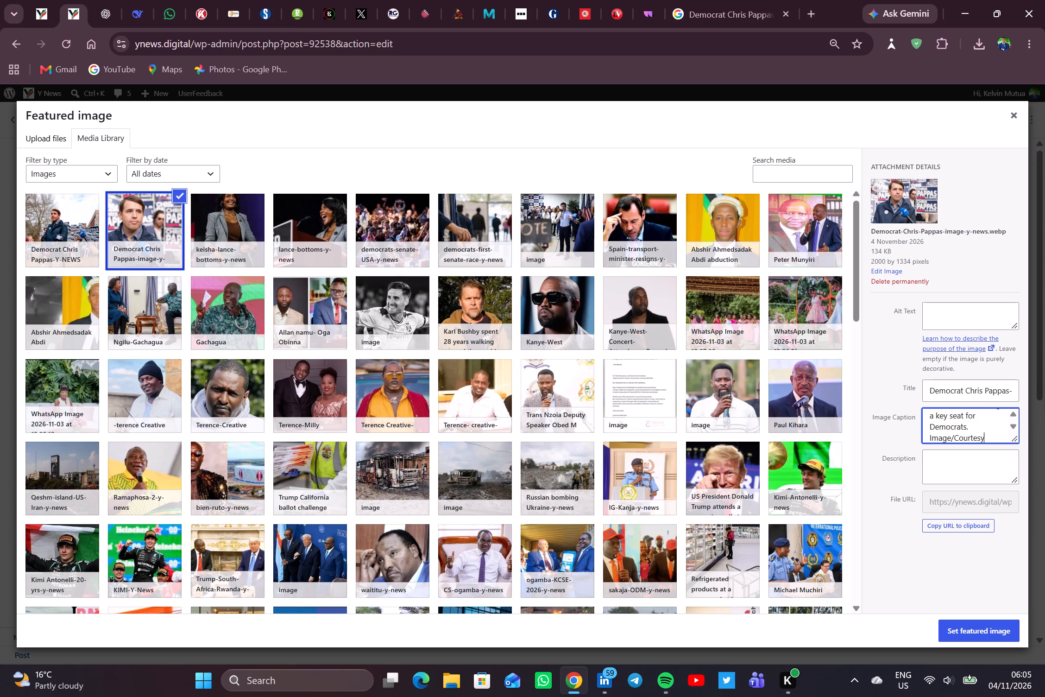
Caption "Democrat Chris Pappas-Y-NEWS" with the copied meta description followed by the credit "Image/REUTERS".
{"action": "left_click", "coordinate": [58, 214]}
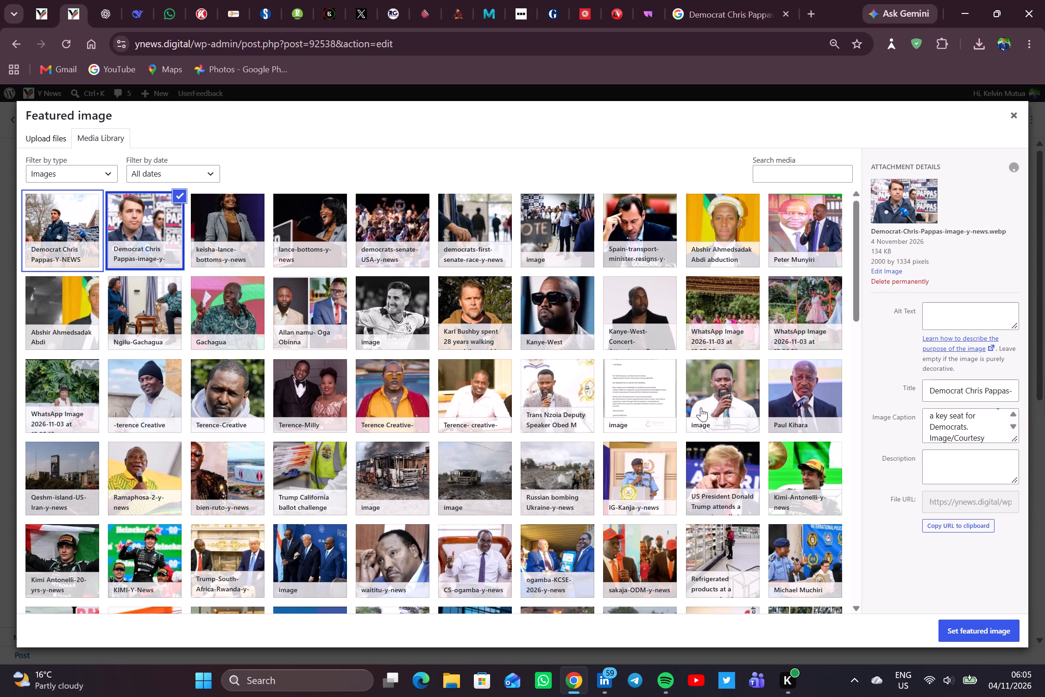
{"action": "left_click", "coordinate": [947, 421]}
{"action": "key", "text": "ctrl+v"}
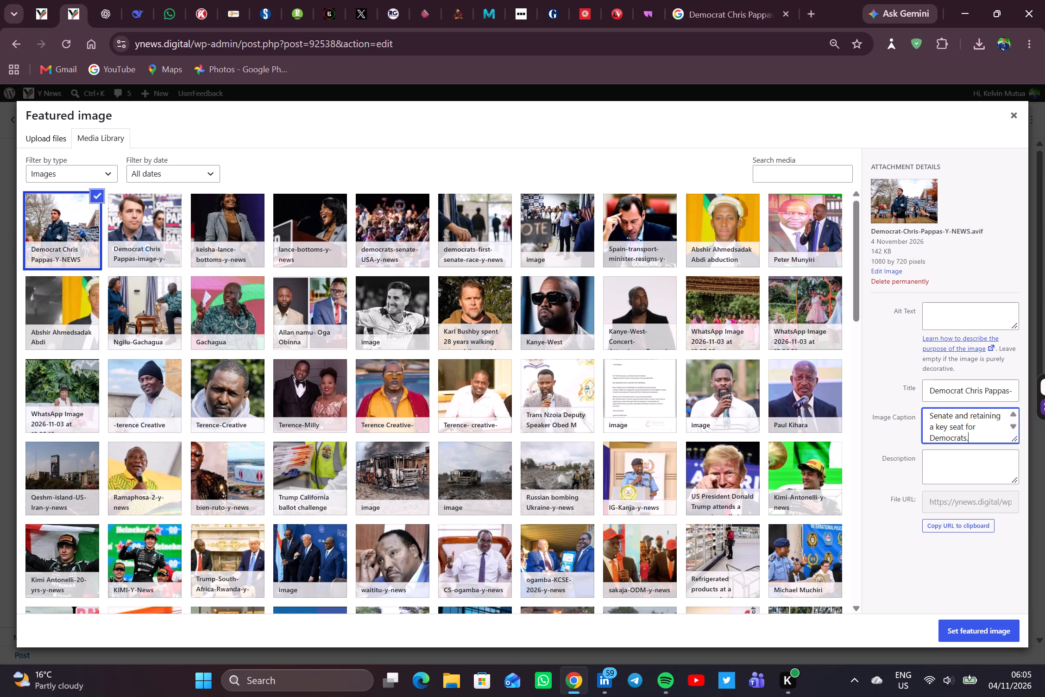
{"action": "key", "text": "space"}
{"action": "type", "text": "i"}
{"action": "key", "text": "BackSpace"}
{"action": "key", "text": "i"}
{"action": "type", "text": "mage/"}
{"action": "type", "text": "REUTERS"}
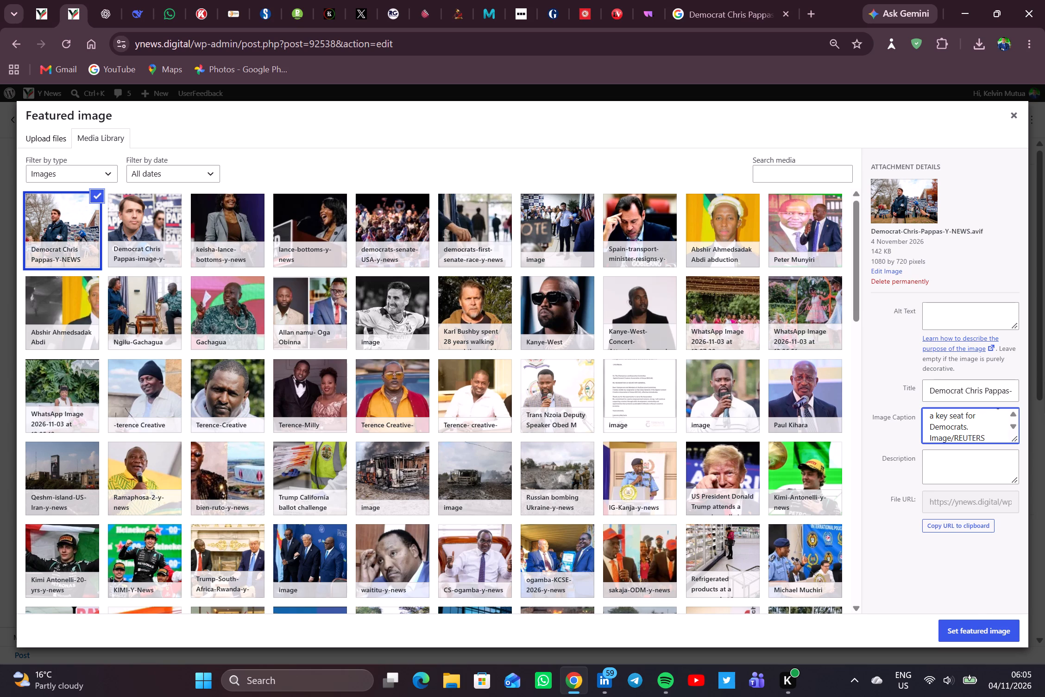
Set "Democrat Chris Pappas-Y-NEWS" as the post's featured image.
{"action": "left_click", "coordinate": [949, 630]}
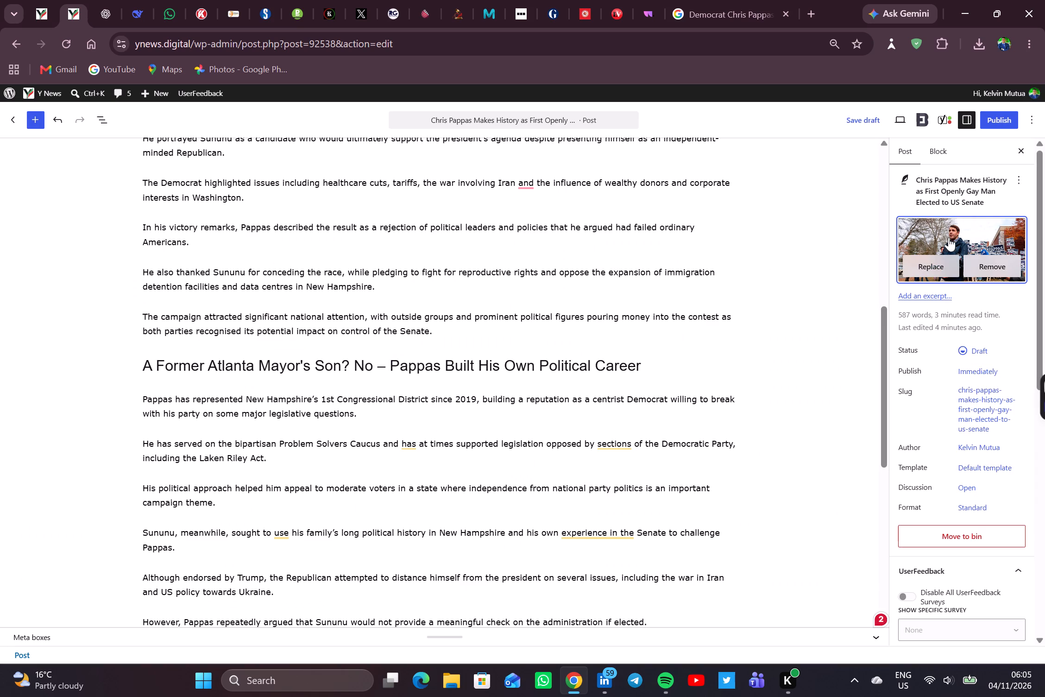
Replace the post's featured image with "Democrat Chris Pappas-image-y-news".
{"action": "left_click", "coordinate": [948, 234]}
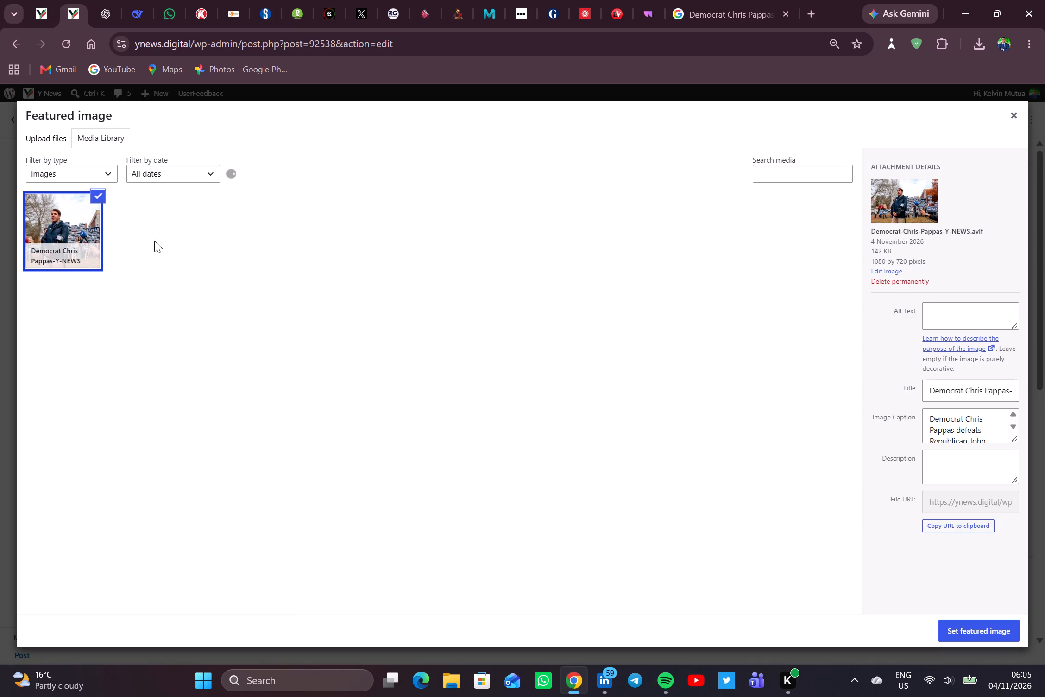
{"action": "left_click", "coordinate": [157, 230]}
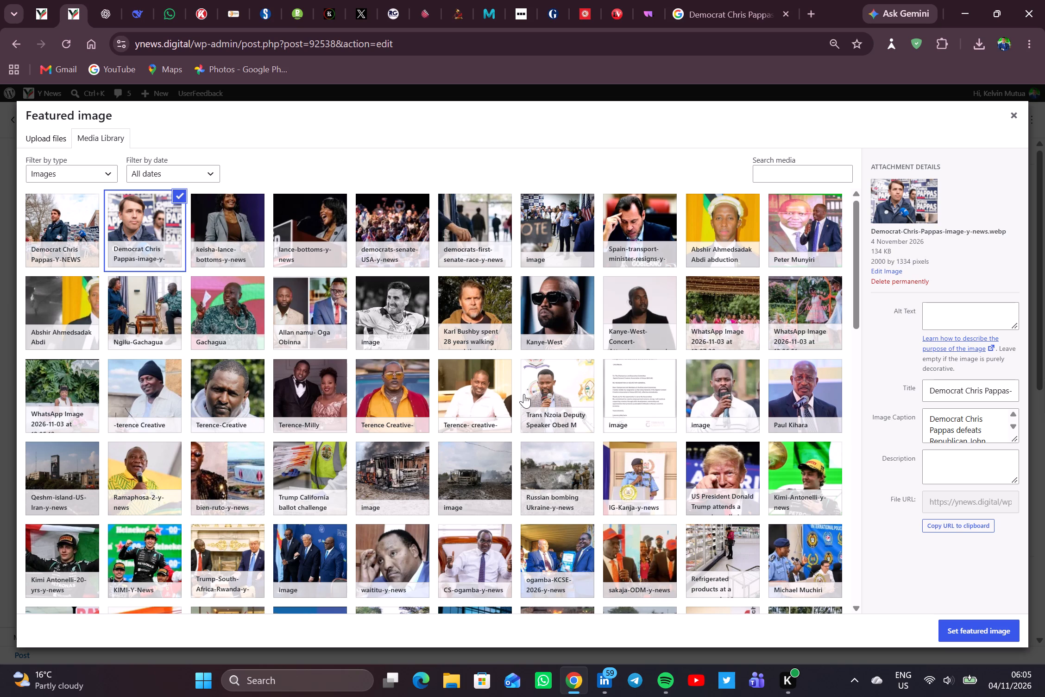
{"action": "left_click", "coordinate": [966, 631]}
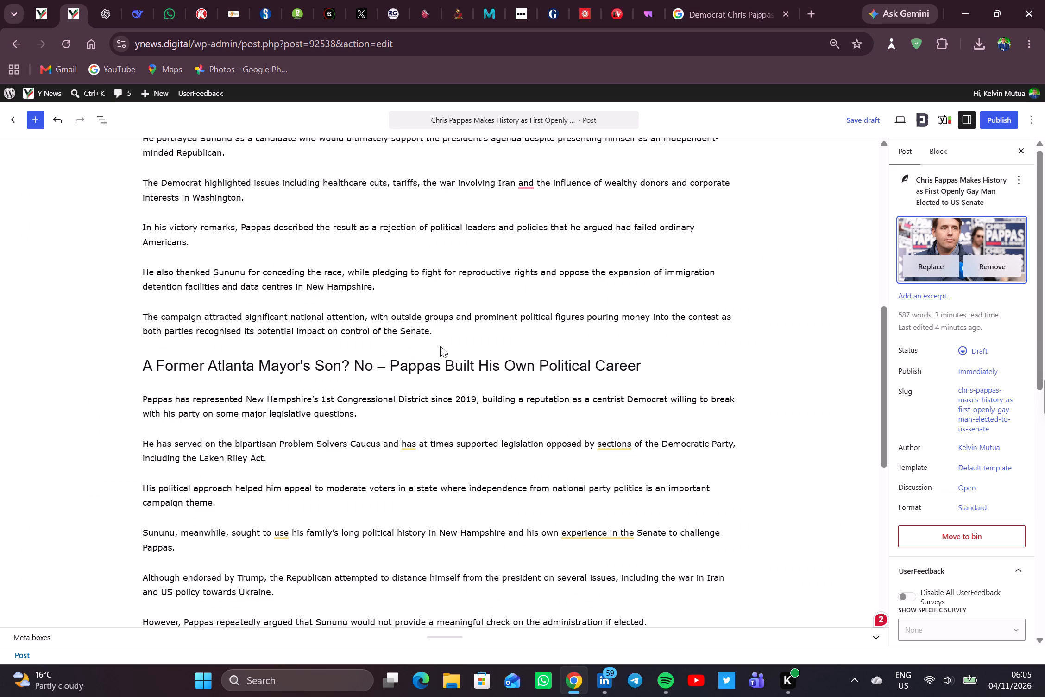
Insert the library image "Democrat Chris Pappas-Y-NEWS" above the heading "A Former Atlanta Mayor's Son? No – Pappas Built His Own Political Career".
{"action": "left_click", "coordinate": [435, 346]}
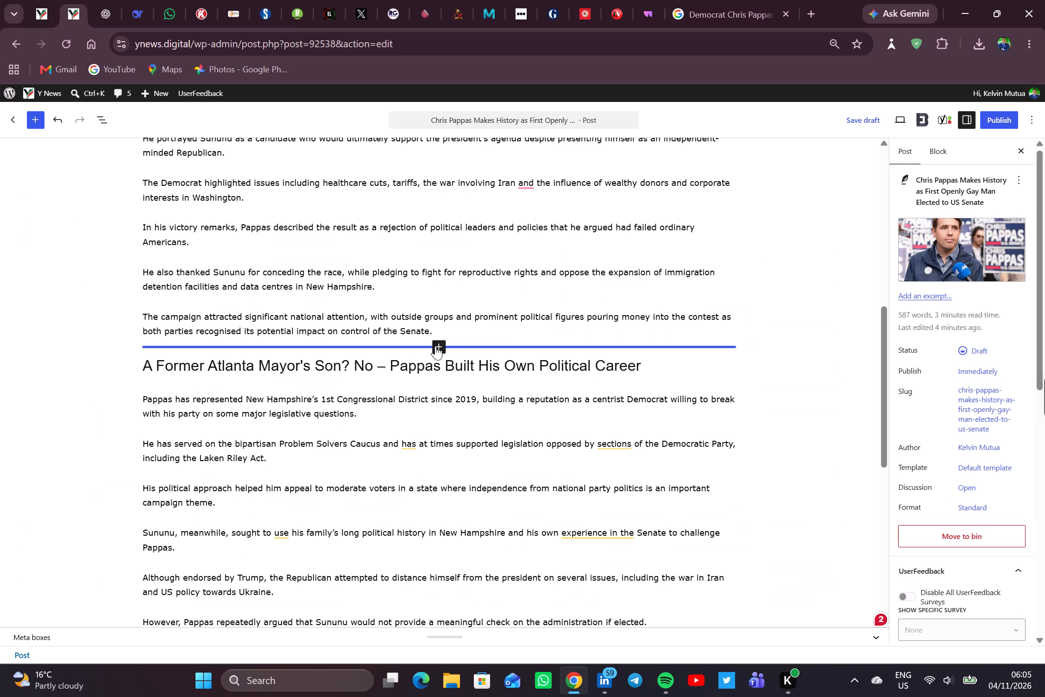
{"action": "left_click", "coordinate": [497, 444]}
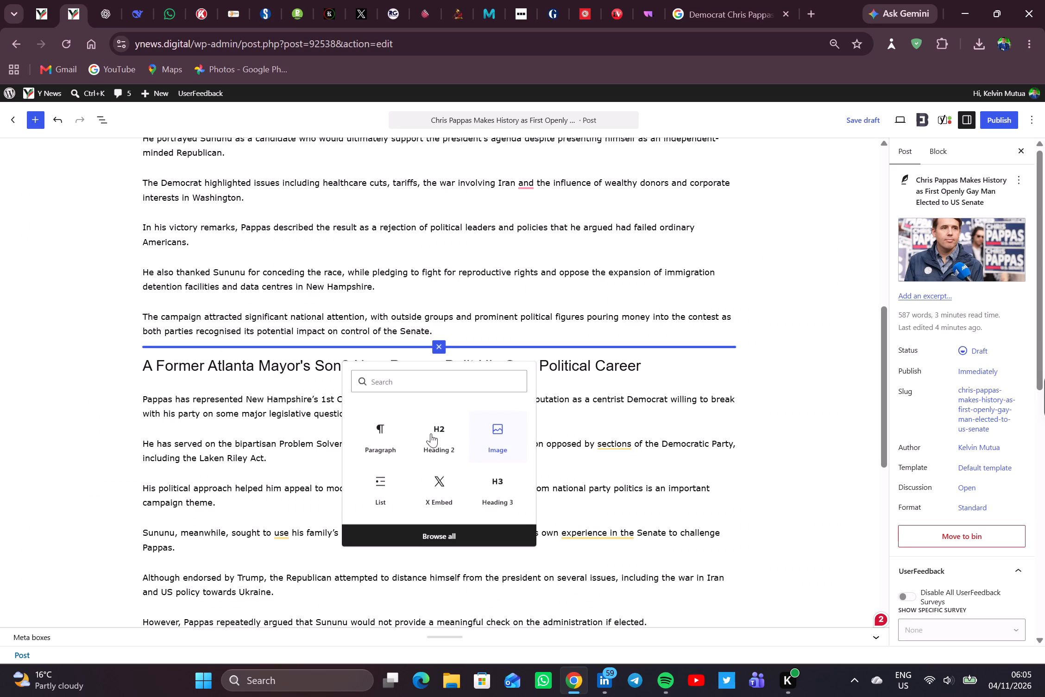
{"action": "left_click", "coordinate": [241, 420]}
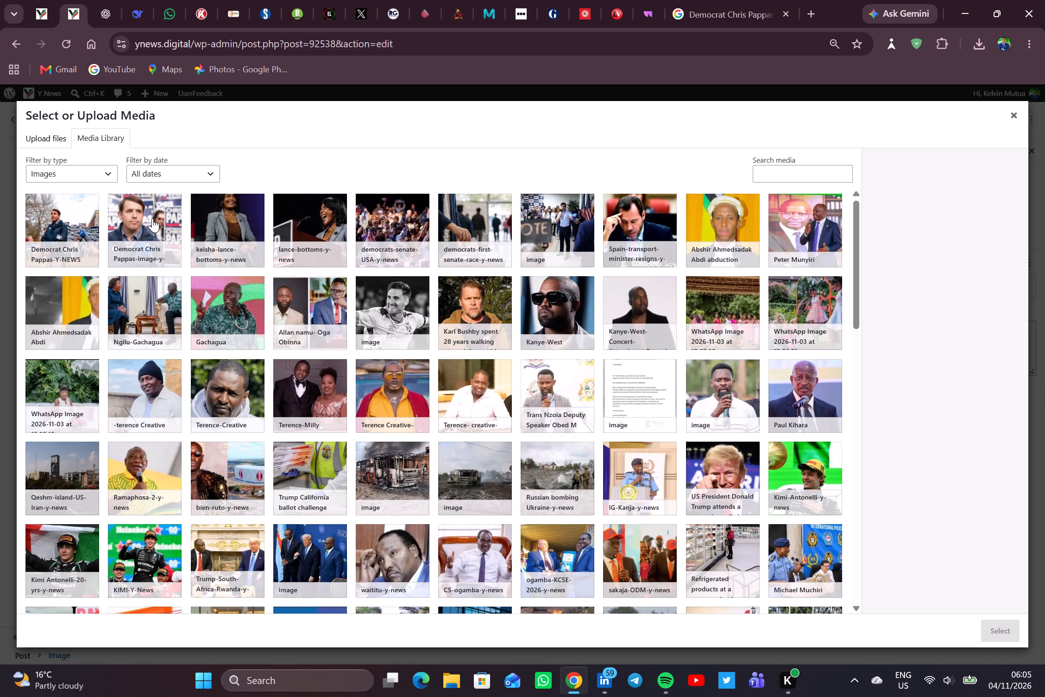
{"action": "left_click", "coordinate": [66, 218]}
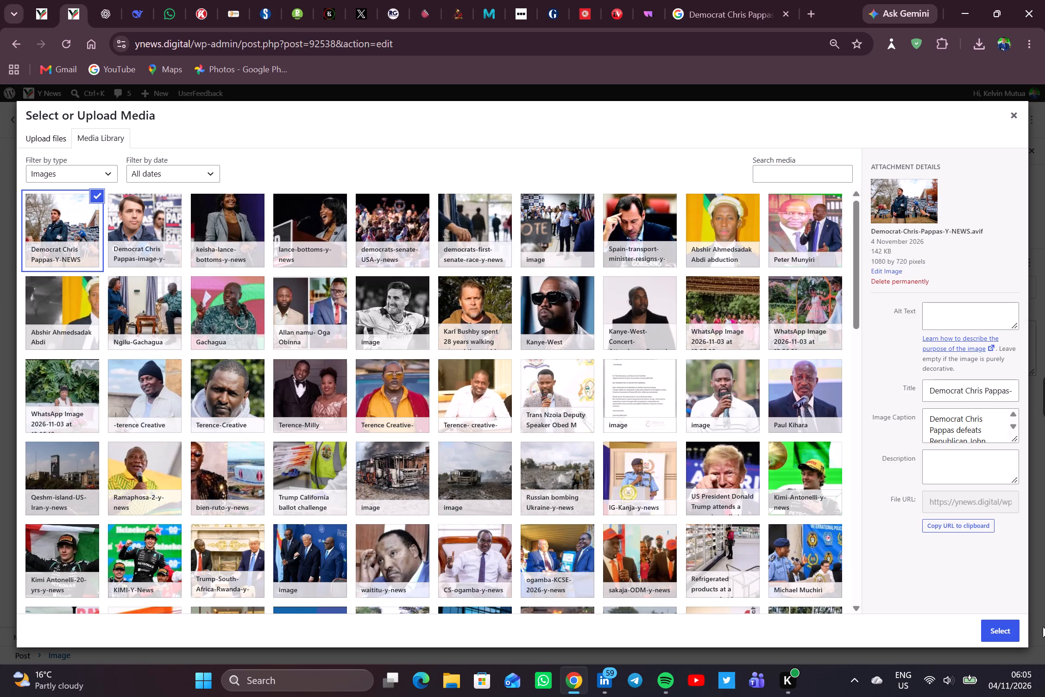
{"action": "left_click", "coordinate": [1009, 631]}
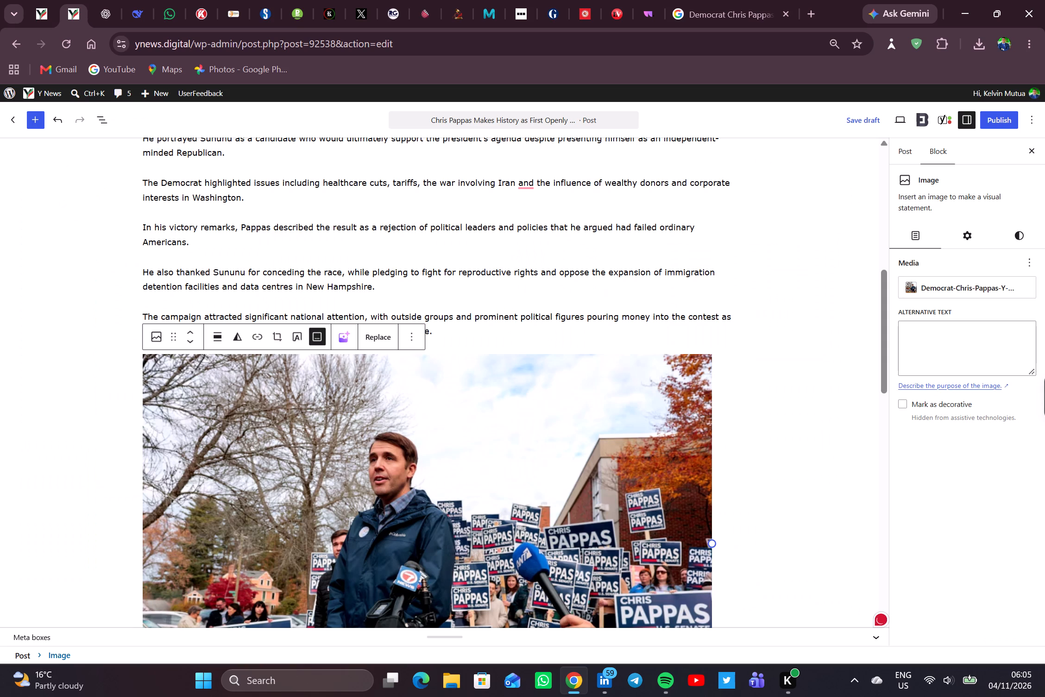
Set the post's SEO focus keyphrase to "Chris Pappas".
{"action": "scroll", "coordinate": [715, 412], "scroll_direction": "down", "scroll_amount": 3}
{"action": "scroll", "coordinate": [715, 412], "scroll_direction": "up", "scroll_amount": 8}
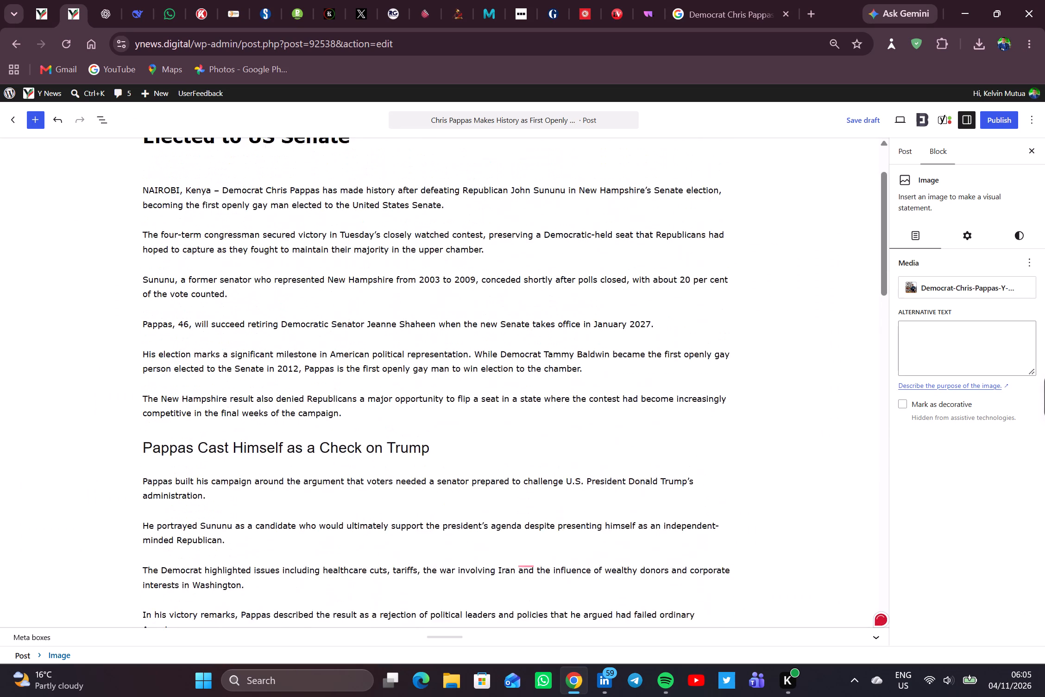
{"action": "scroll", "coordinate": [715, 412], "scroll_direction": "down", "scroll_amount": 11}
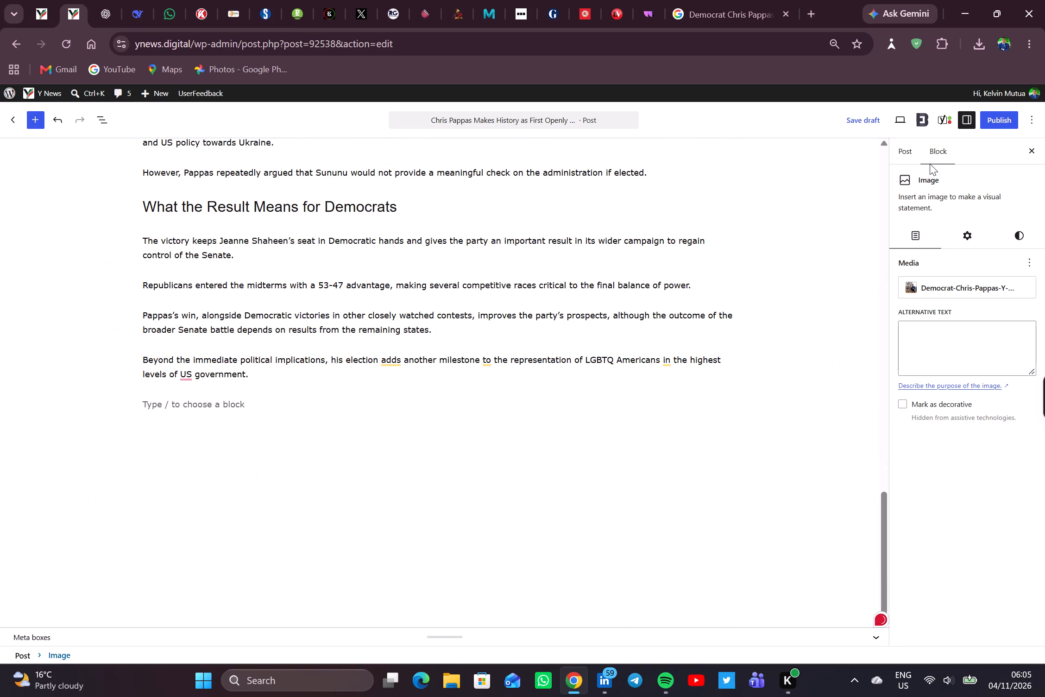
{"action": "left_click", "coordinate": [911, 152]}
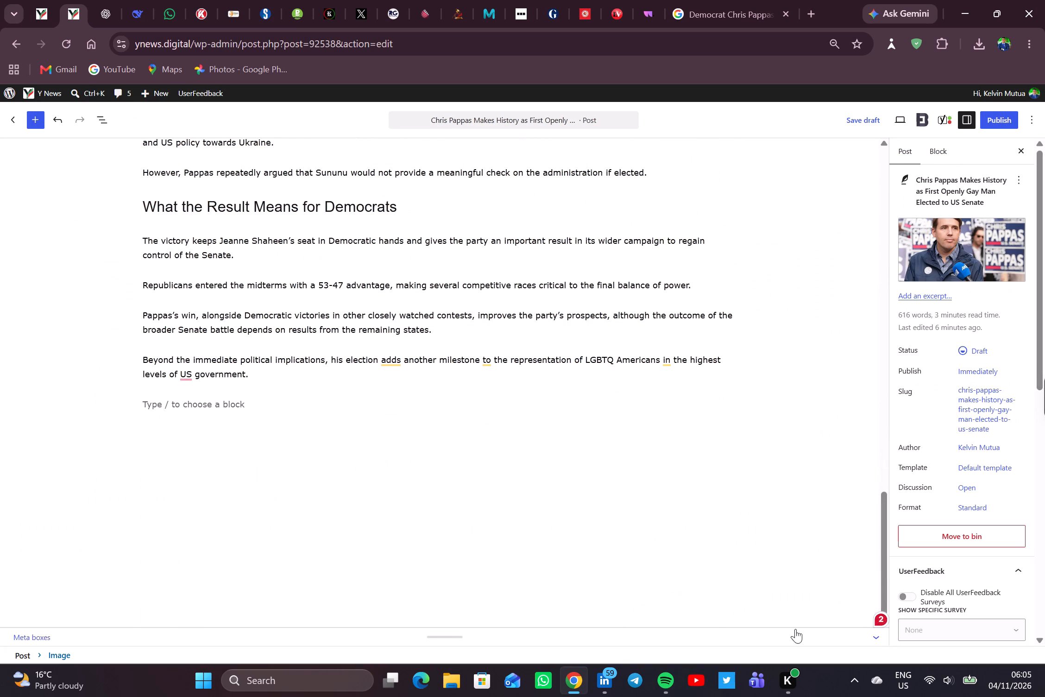
{"action": "left_click", "coordinate": [795, 629]}
{"action": "scroll", "coordinate": [451, 551], "scroll_direction": "down", "scroll_amount": 2}
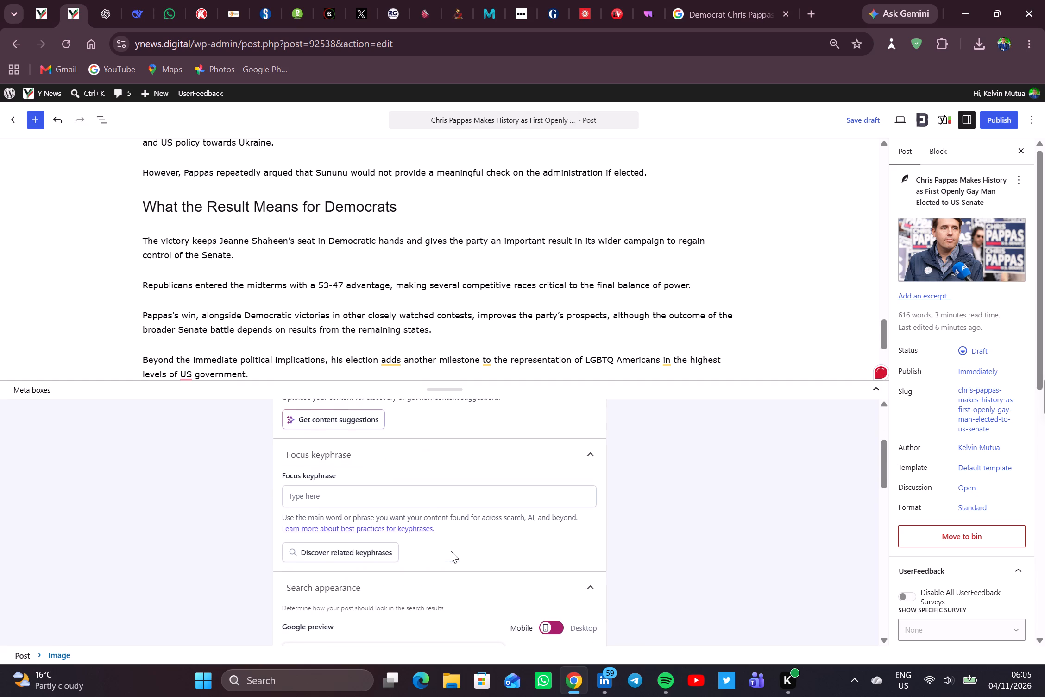
{"action": "left_click", "coordinate": [429, 506]}
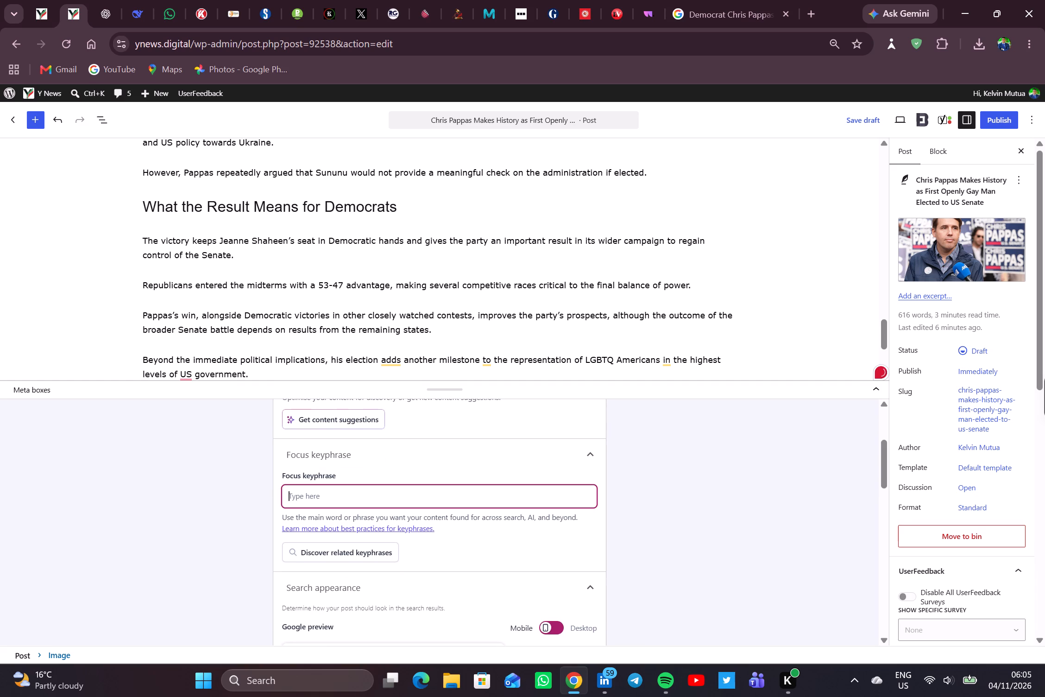
{"action": "scroll", "coordinate": [420, 197], "scroll_direction": "up", "scroll_amount": 11}
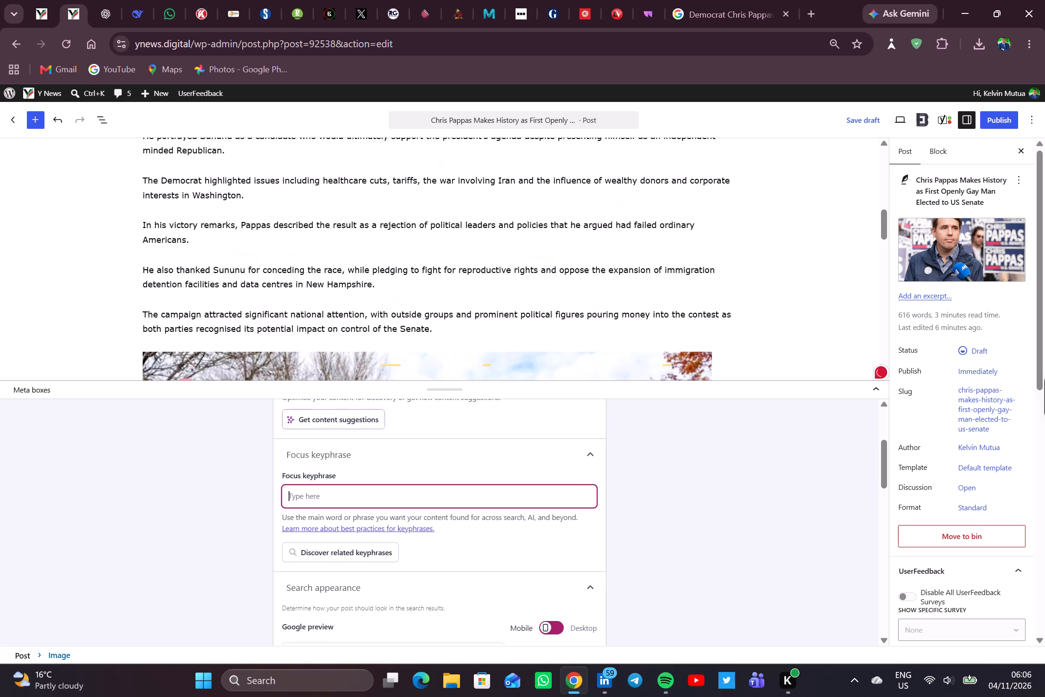
{"action": "key", "text": "c"}
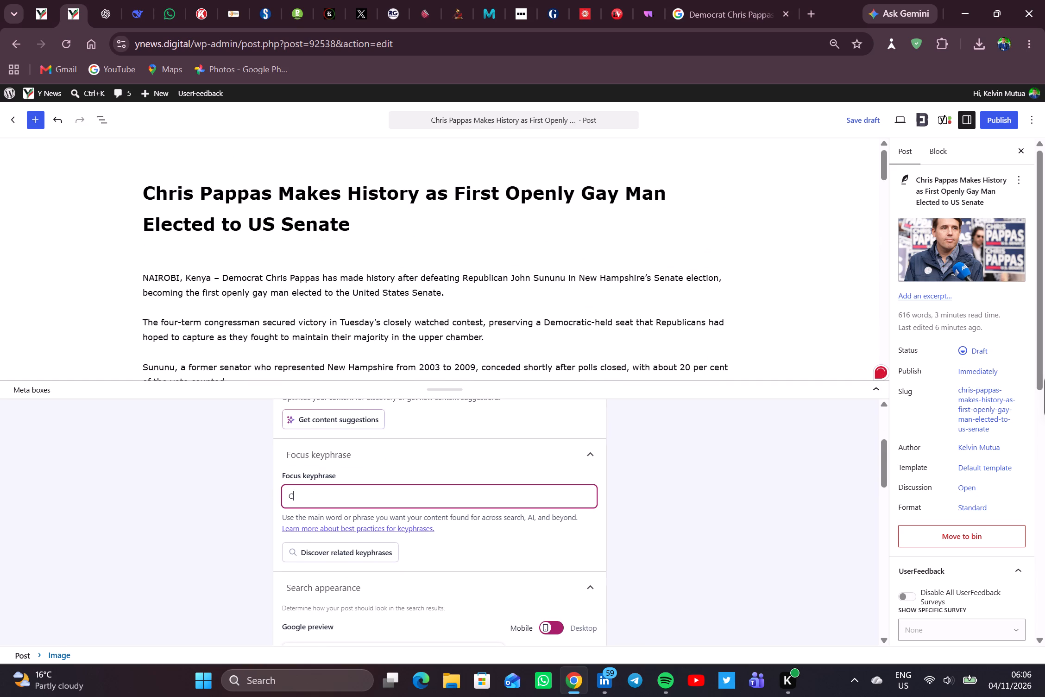
{"action": "type", "text": "hris"}
{"action": "key", "text": "space"}
{"action": "key", "text": "p"}
{"action": "scroll", "coordinate": [388, 538], "scroll_direction": "down", "scroll_amount": 3}
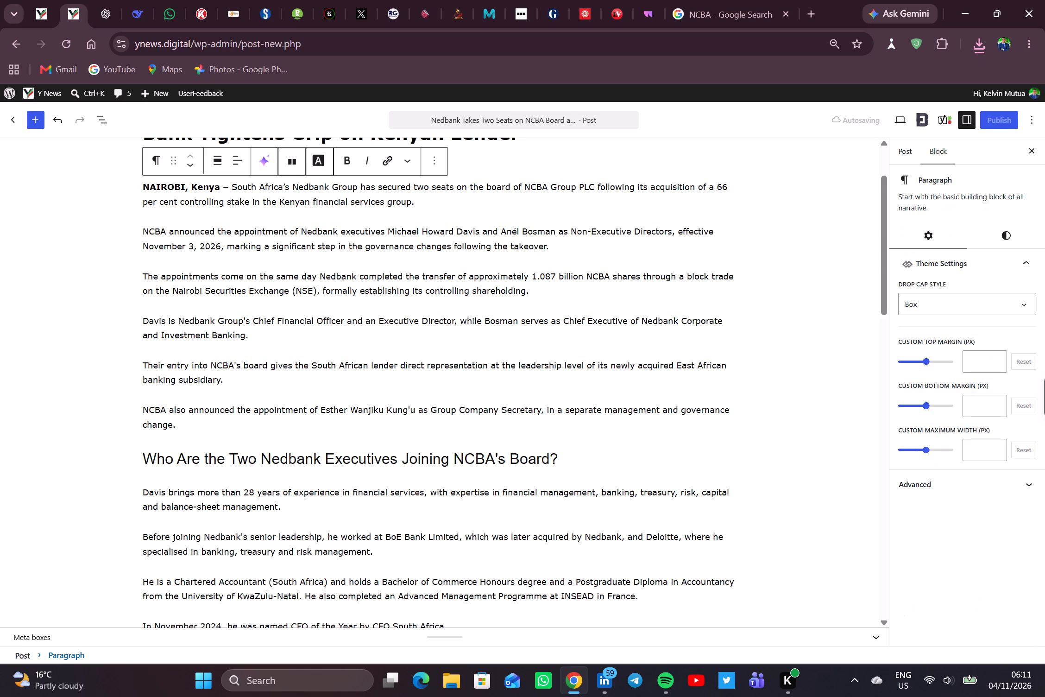
{"action": "left_click", "coordinate": [300, 187]}
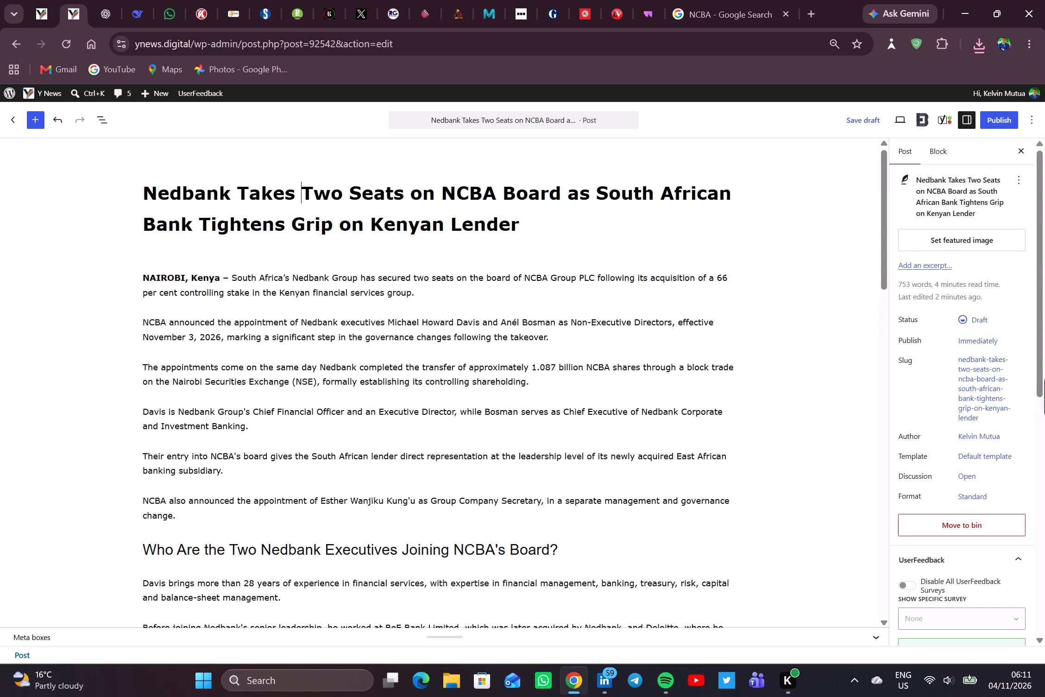
{"action": "left_click", "coordinate": [189, 276]}
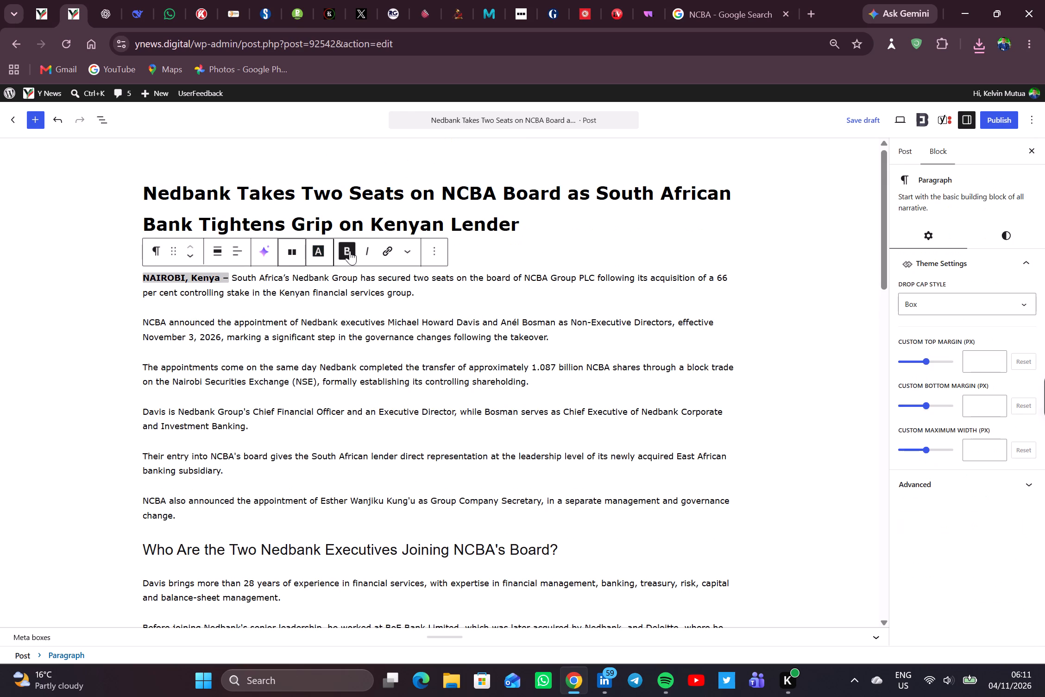
{"action": "left_click", "coordinate": [350, 251]}
Copy the link to Mwango Capital's X post about the NCBA board appointments, close its photo view and return to the WordPress draft.
{"action": "scroll", "coordinate": [428, 321], "scroll_direction": "down", "scroll_amount": 1}
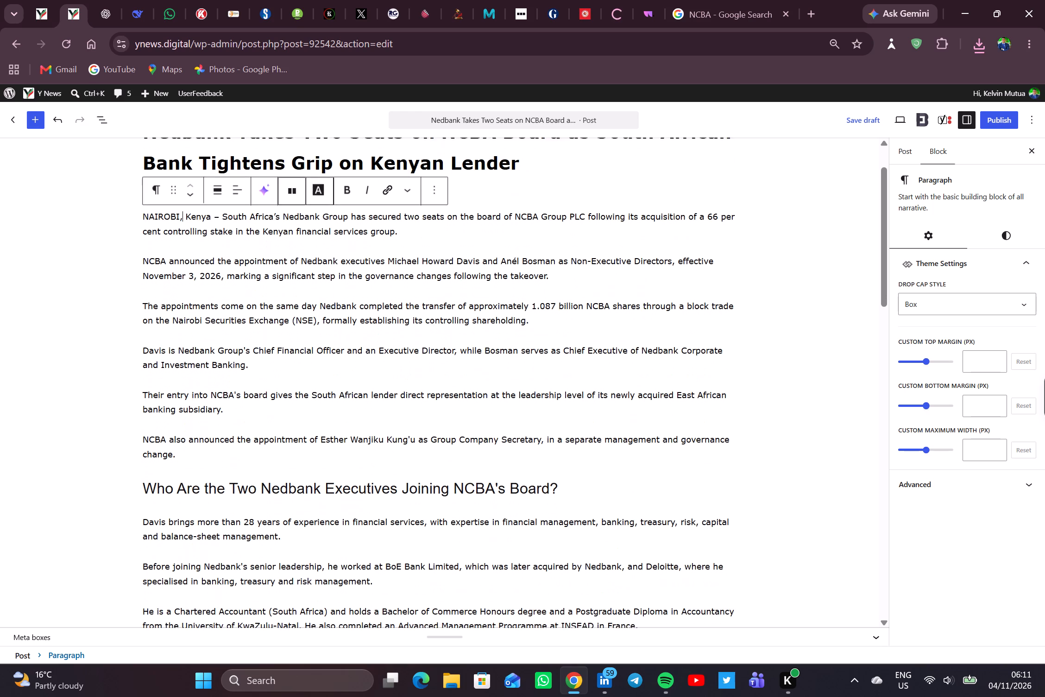
{"action": "scroll", "coordinate": [428, 321], "scroll_direction": "down", "scroll_amount": 1}
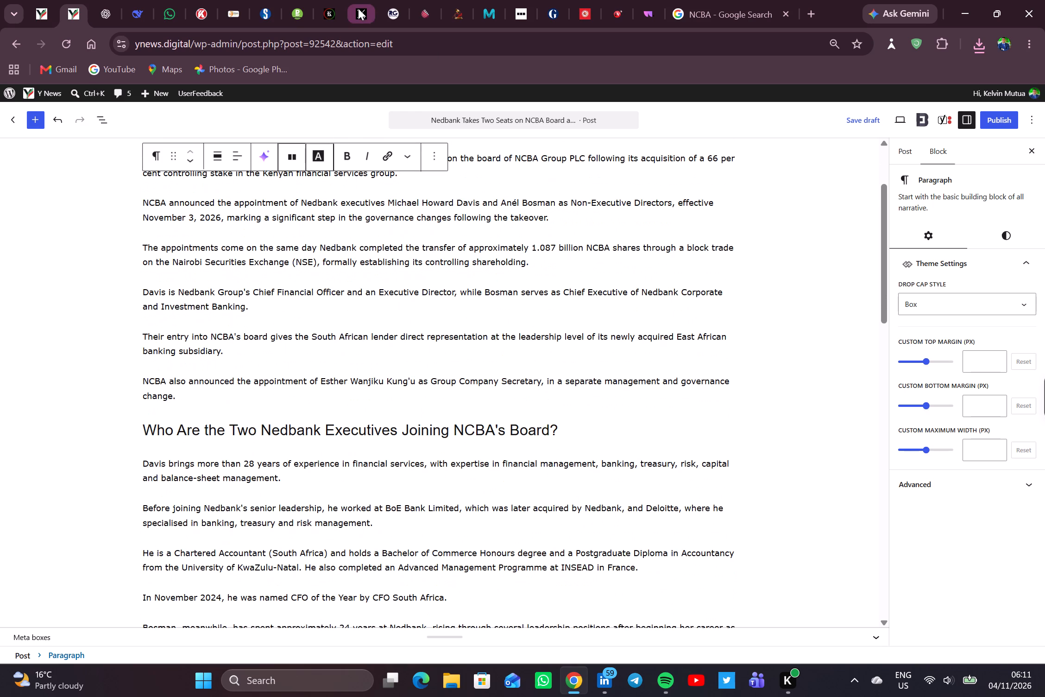
{"action": "left_click", "coordinate": [358, 8]}
{"action": "left_click", "coordinate": [575, 645]}
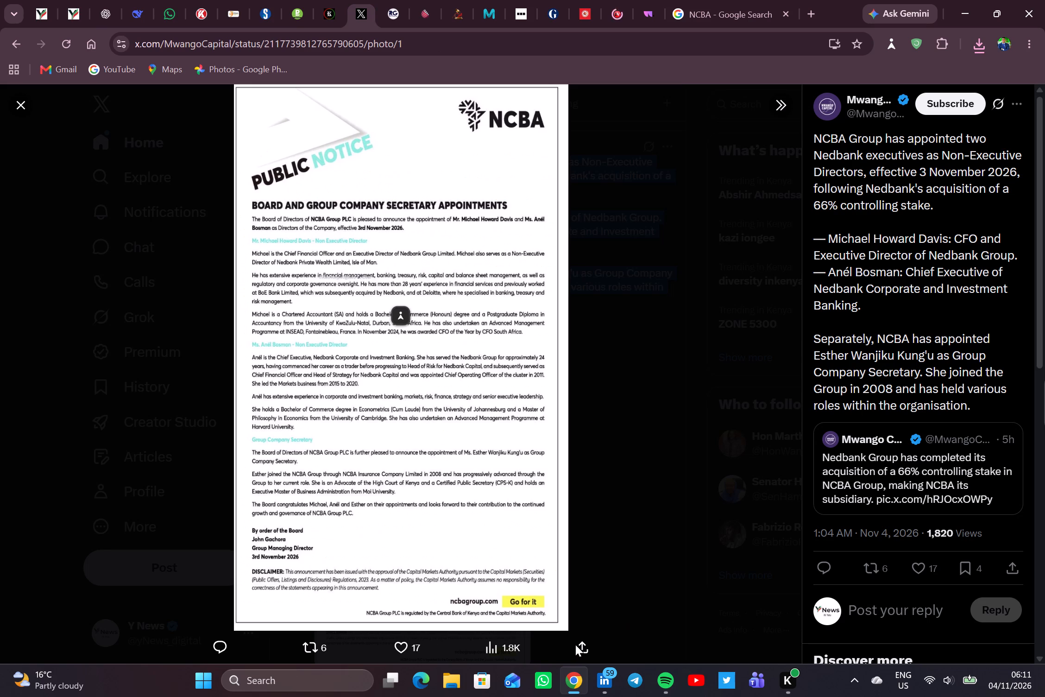
{"action": "left_click", "coordinate": [506, 557]}
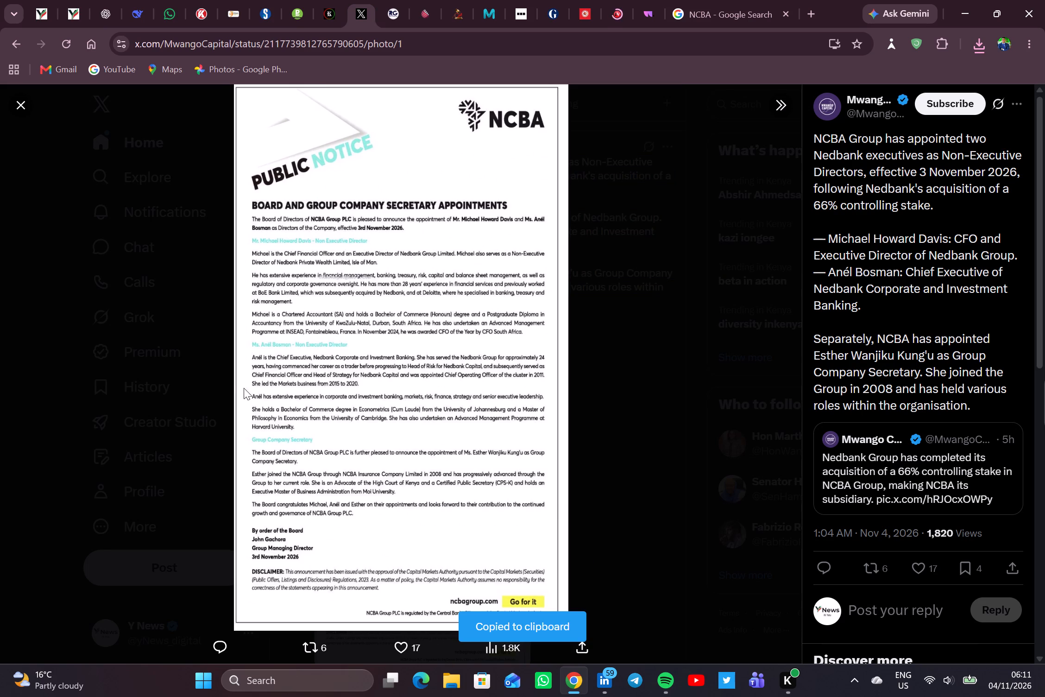
{"action": "left_click", "coordinate": [227, 376]}
{"action": "left_click", "coordinate": [149, 253]}
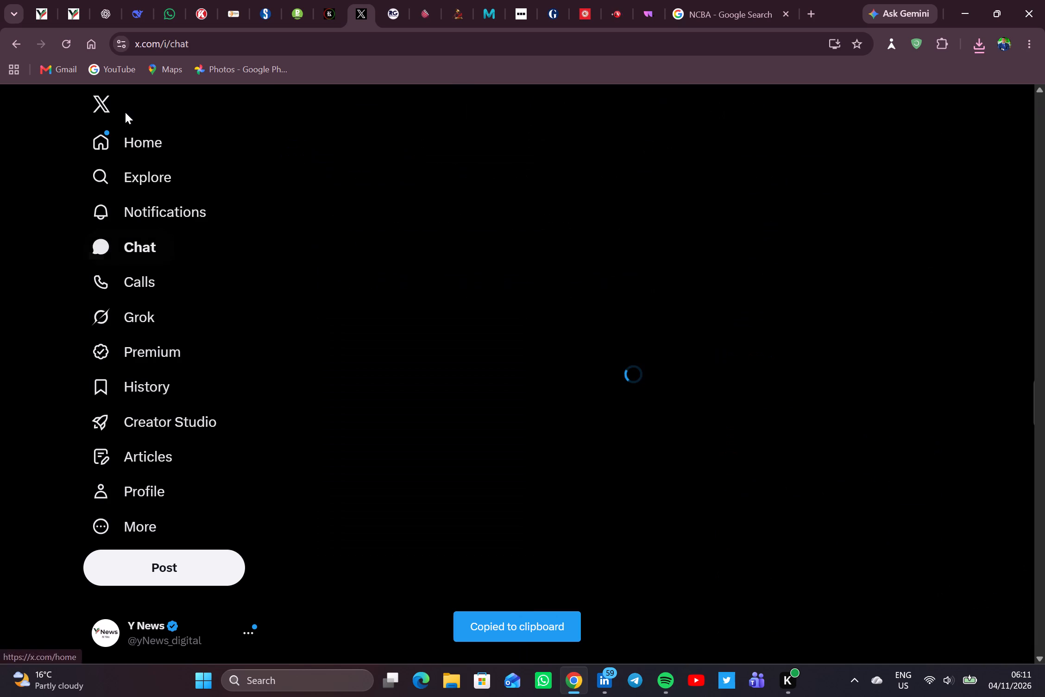
{"action": "left_click", "coordinate": [141, 147]}
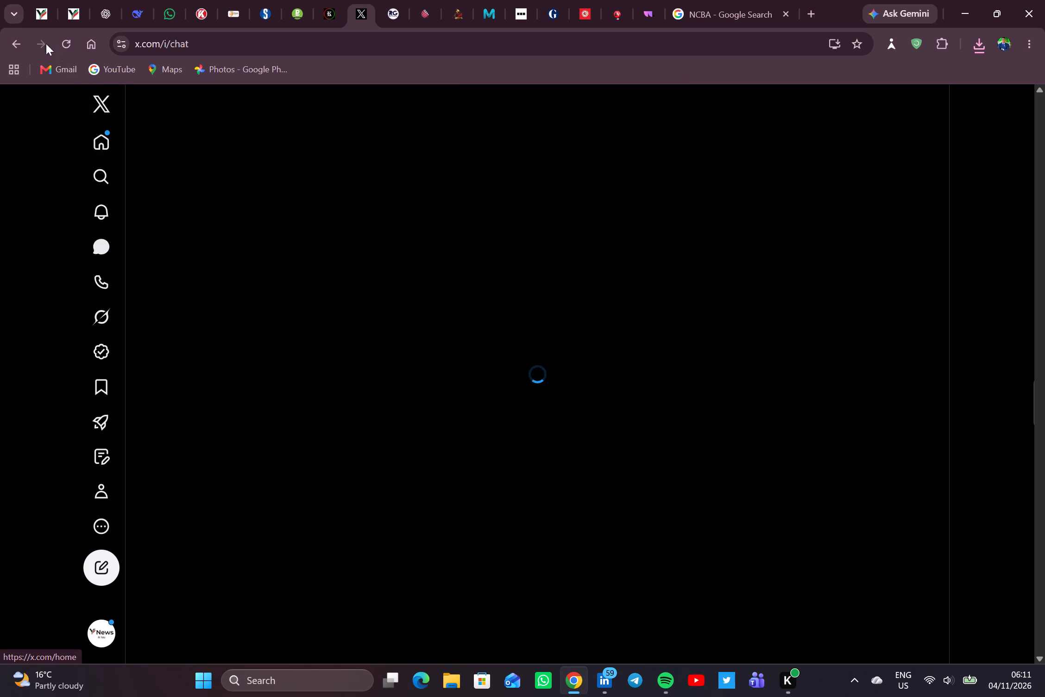
{"action": "left_click", "coordinate": [14, 44]}
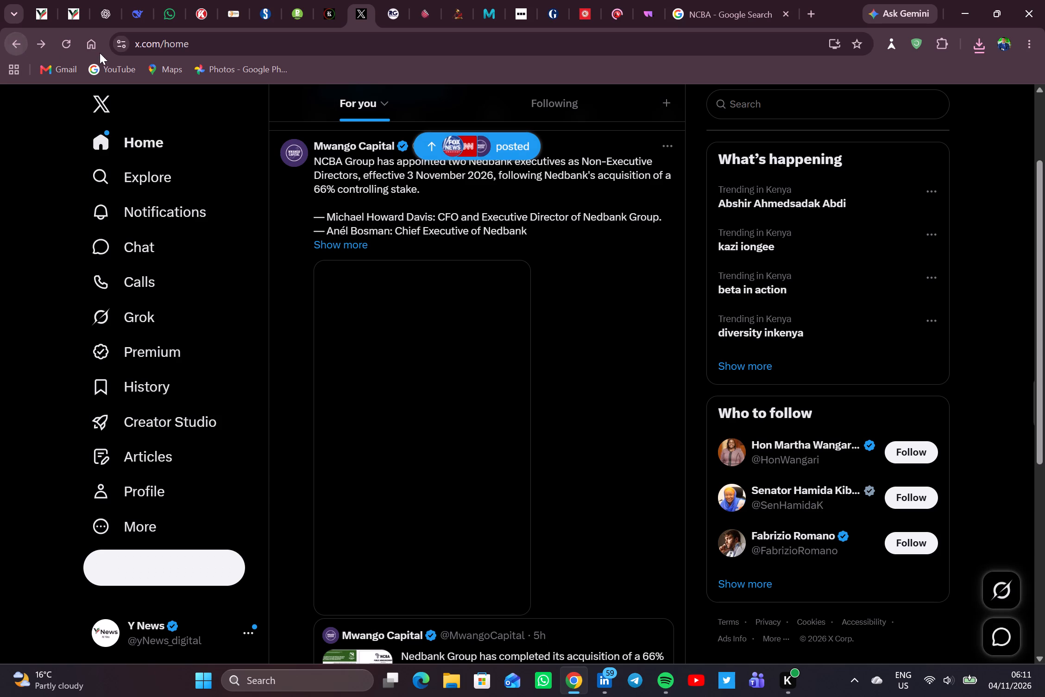
{"action": "left_click", "coordinate": [82, 11]}
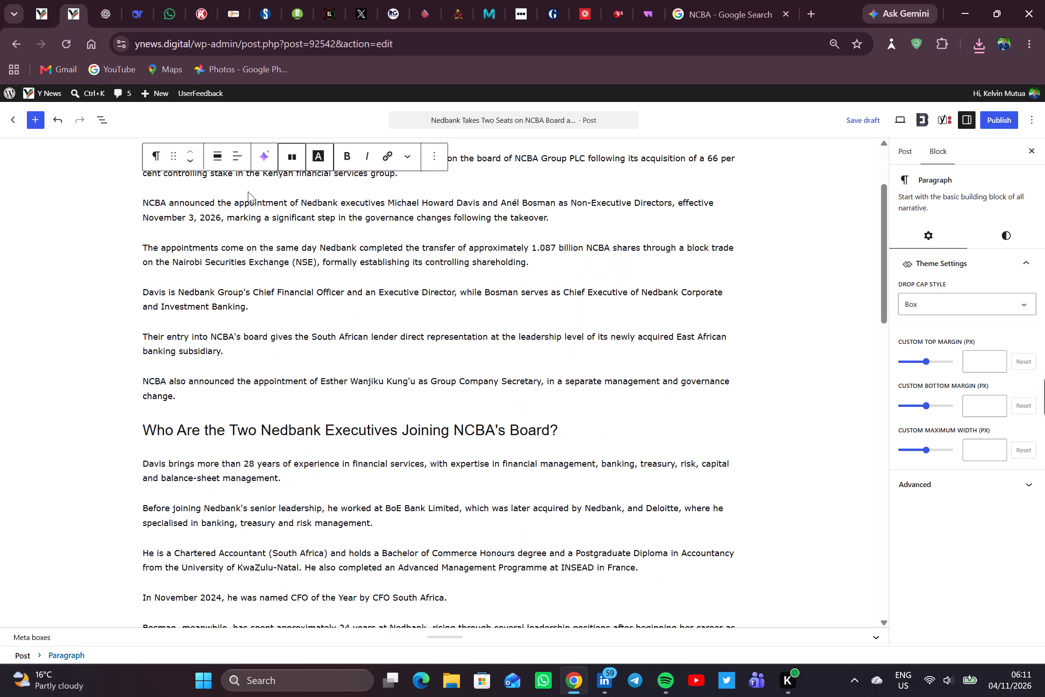
Embed Mwango Capital's copied X post just above the heading on NCBA's new Group Company Secretary.
{"action": "scroll", "coordinate": [248, 191], "scroll_direction": "down", "scroll_amount": 1}
{"action": "scroll", "coordinate": [302, 259], "scroll_direction": "down", "scroll_amount": 1}
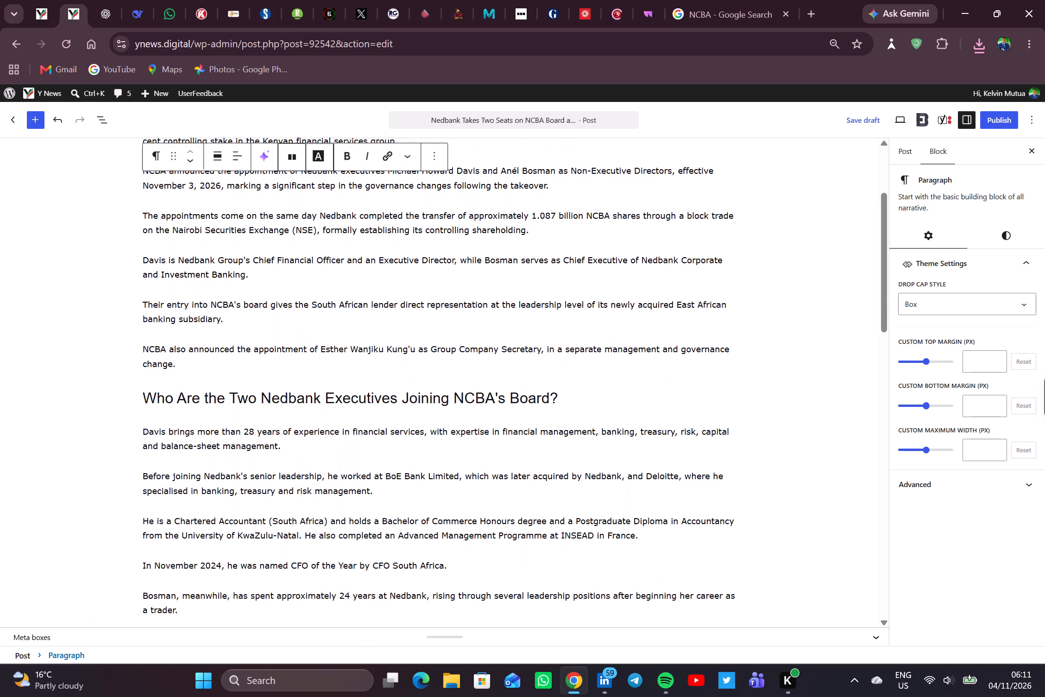
{"action": "scroll", "coordinate": [302, 259], "scroll_direction": "down", "scroll_amount": 1}
{"action": "scroll", "coordinate": [468, 380], "scroll_direction": "down", "scroll_amount": 1}
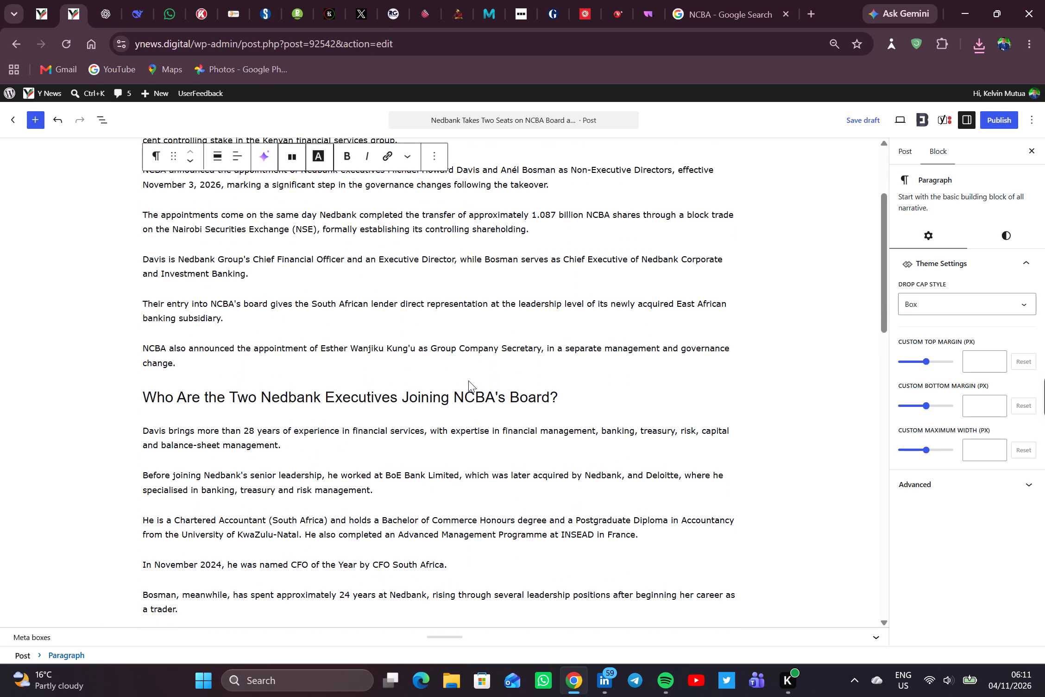
{"action": "scroll", "coordinate": [468, 380], "scroll_direction": "down", "scroll_amount": 4}
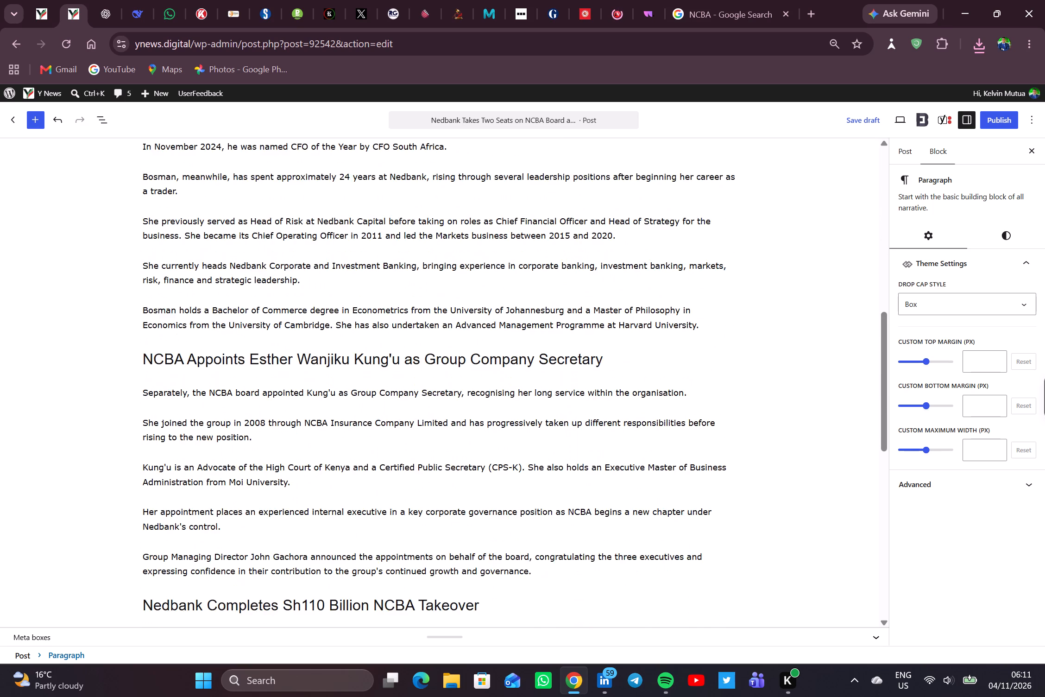
{"action": "scroll", "coordinate": [468, 380], "scroll_direction": "down", "scroll_amount": 3}
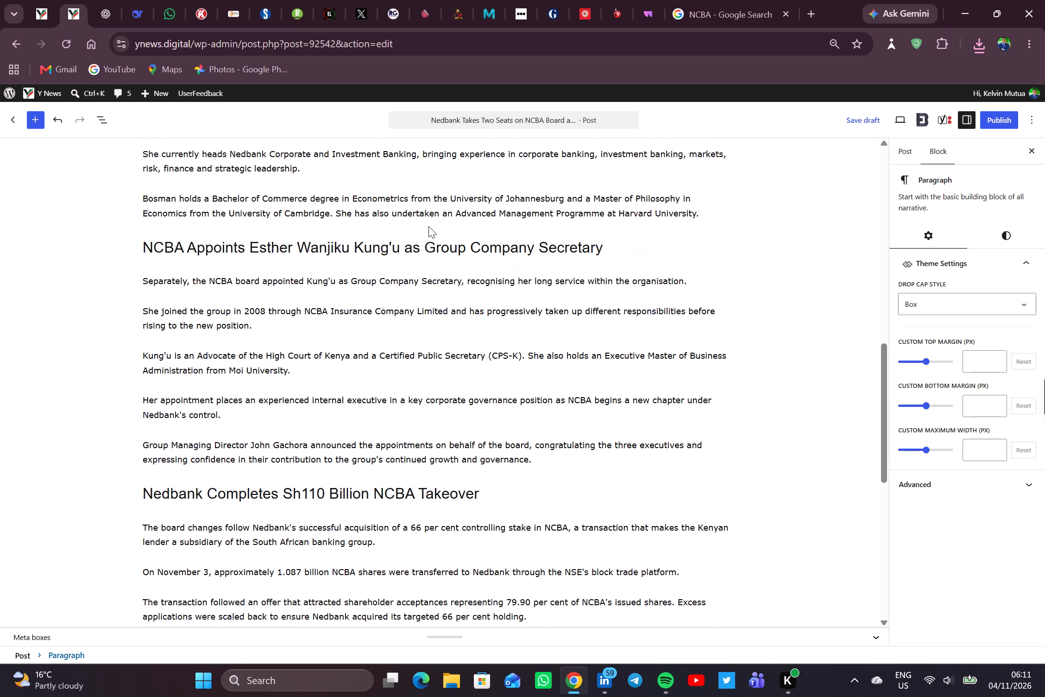
{"action": "left_click", "coordinate": [438, 233]}
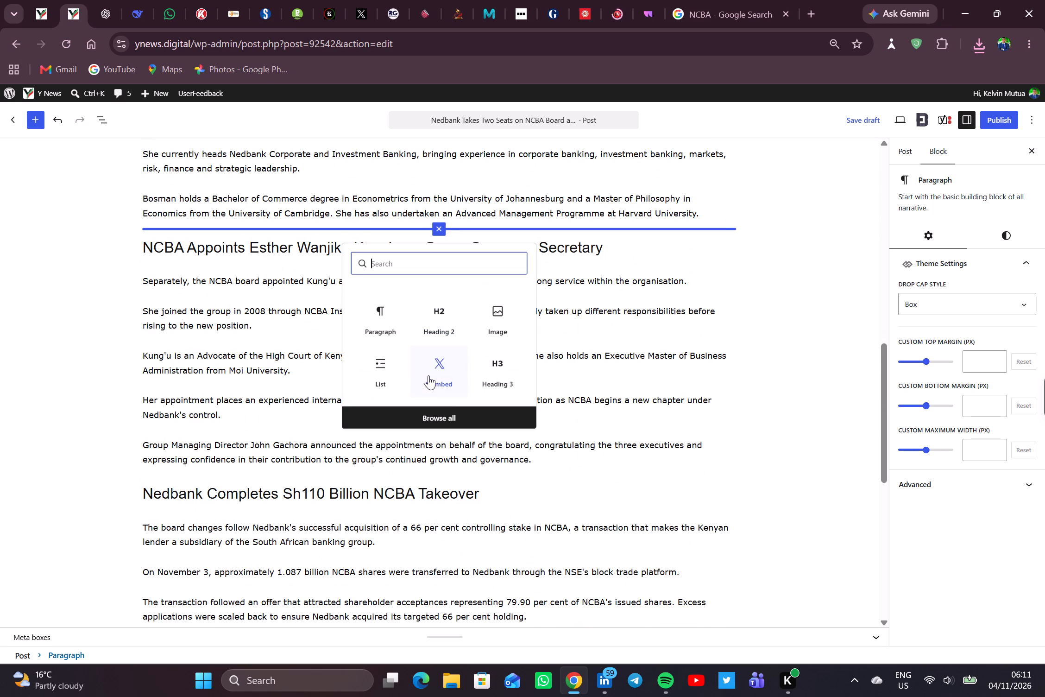
{"action": "left_click", "coordinate": [415, 377]}
{"action": "key", "text": "ctrl+v"}
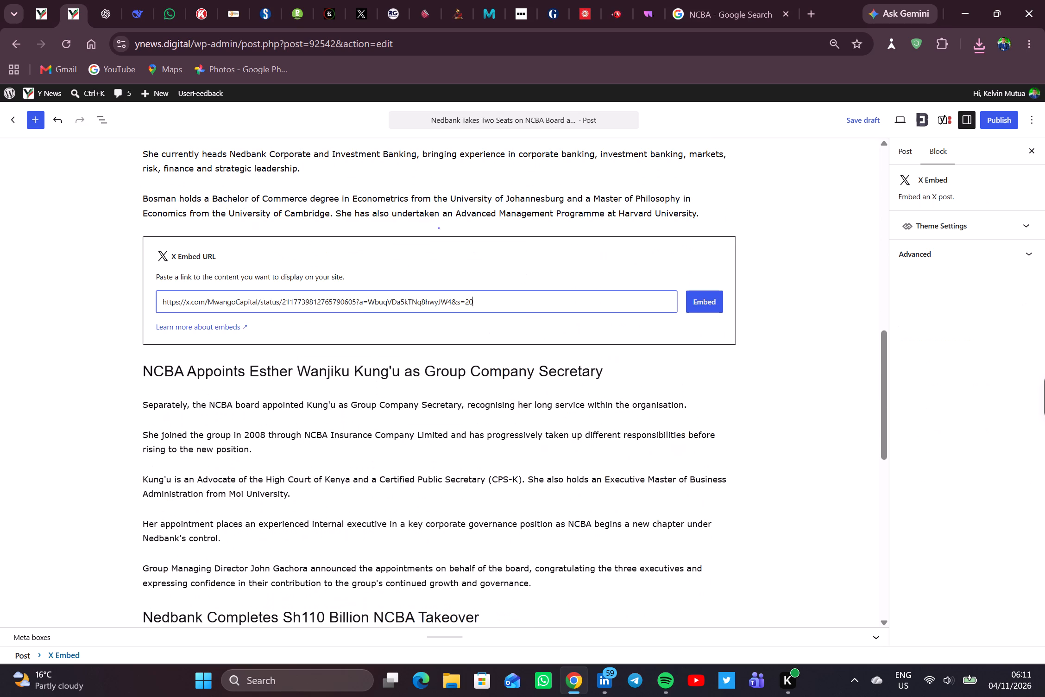
{"action": "key", "text": "Return"}
Delete the article's closing paragraph, which begins "The latest appointments provide an early indication".
{"action": "scroll", "coordinate": [489, 443], "scroll_direction": "down", "scroll_amount": 1}
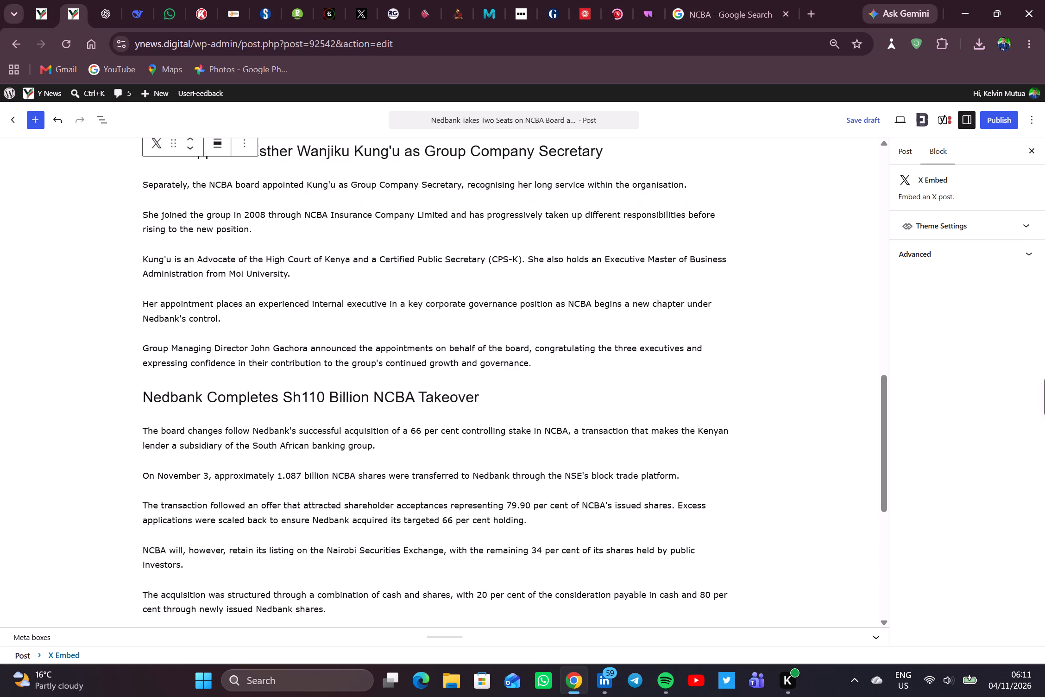
{"action": "scroll", "coordinate": [489, 443], "scroll_direction": "down", "scroll_amount": 5}
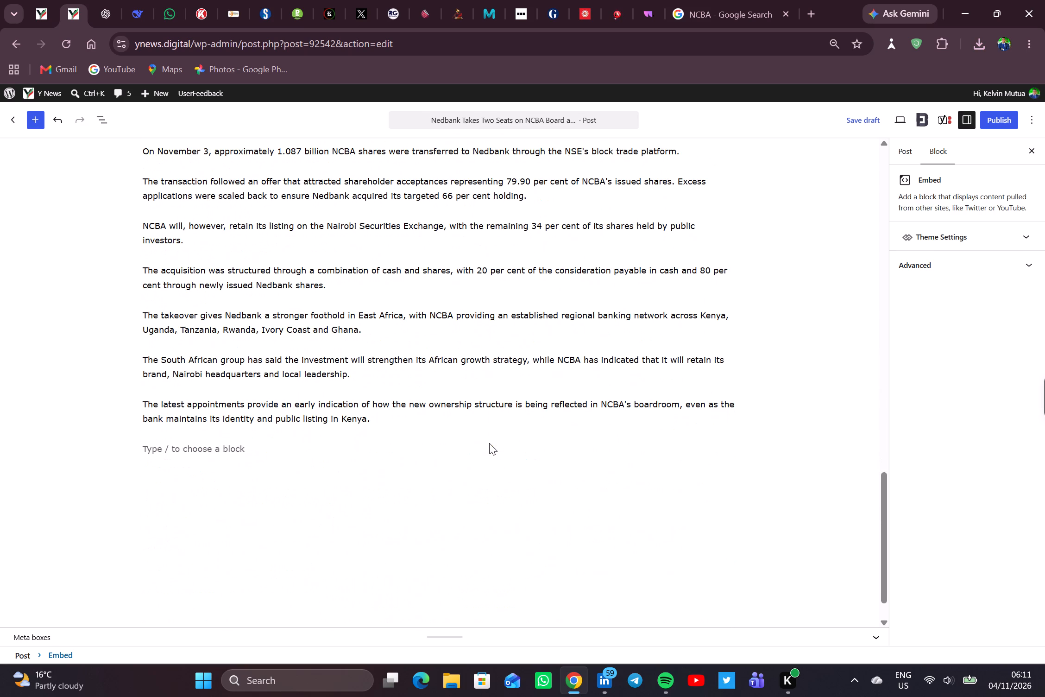
{"action": "scroll", "coordinate": [460, 404], "scroll_direction": "up", "scroll_amount": 1}
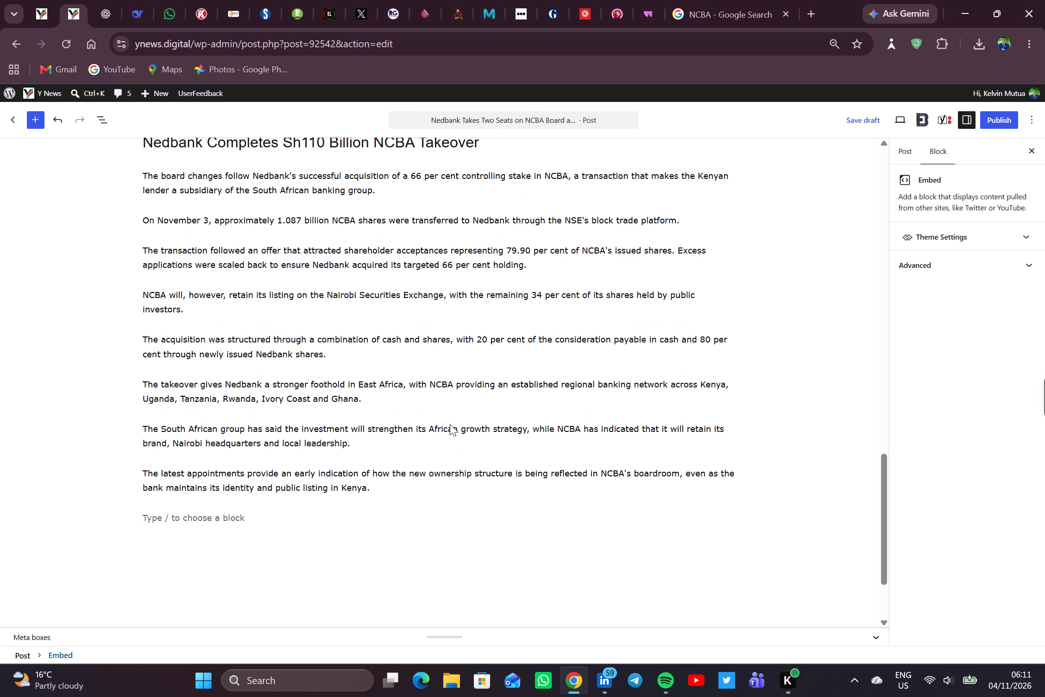
{"action": "triple_click", "coordinate": [360, 475]}
{"action": "left_click", "coordinate": [360, 475]}
{"action": "key", "text": "BackSpace"}
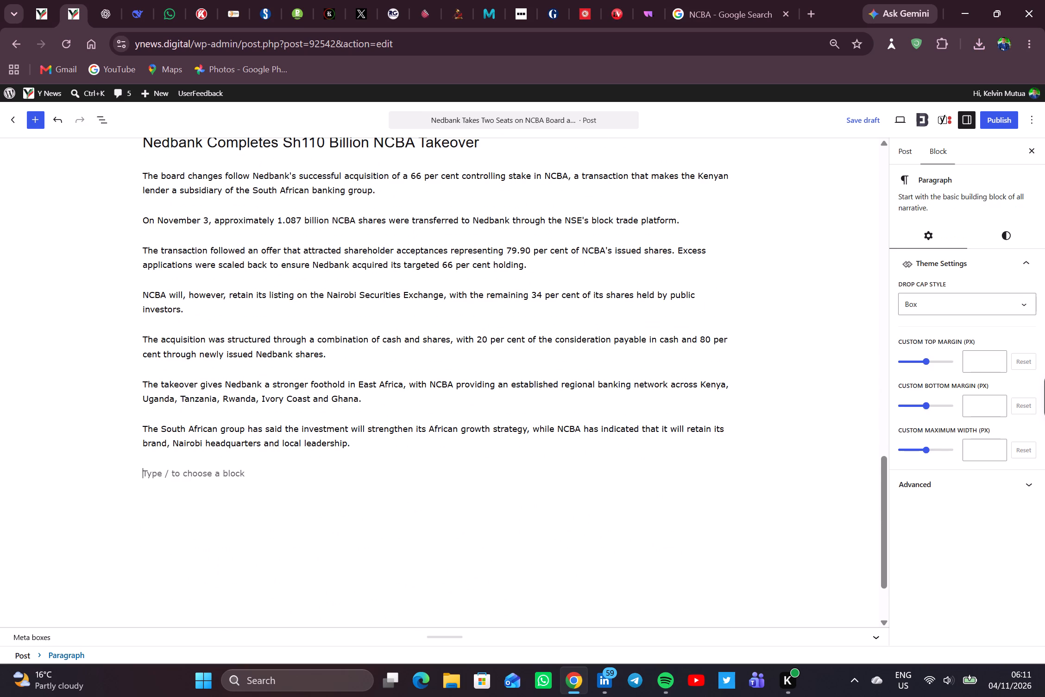
{"action": "key", "text": "BackSpace"}
Search the Y News website for "NSE" stories, then return to the WordPress draft.
{"action": "scroll", "coordinate": [508, 377], "scroll_direction": "up", "scroll_amount": 1}
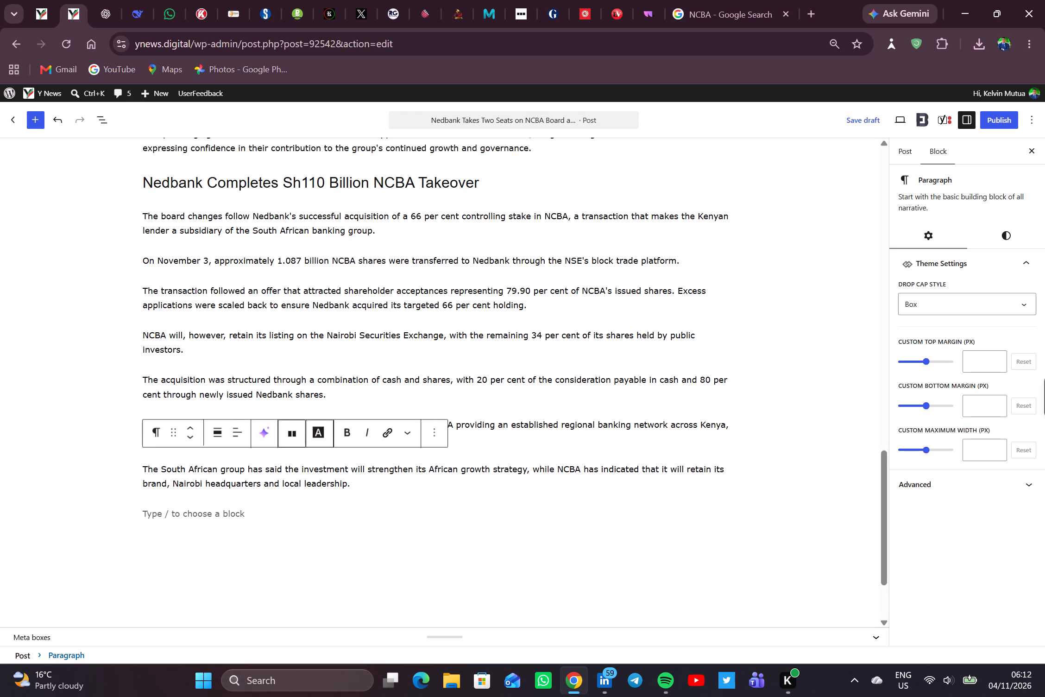
{"action": "scroll", "coordinate": [508, 377], "scroll_direction": "up", "scroll_amount": 4}
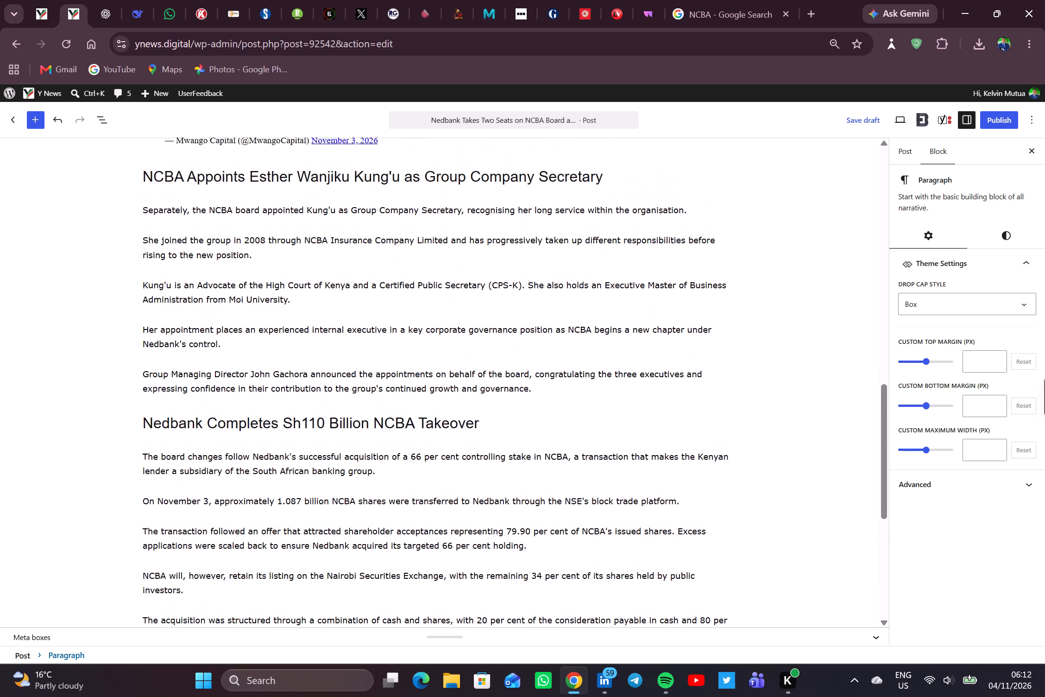
{"action": "scroll", "coordinate": [508, 377], "scroll_direction": "up", "scroll_amount": 1}
{"action": "left_click", "coordinate": [50, 13]}
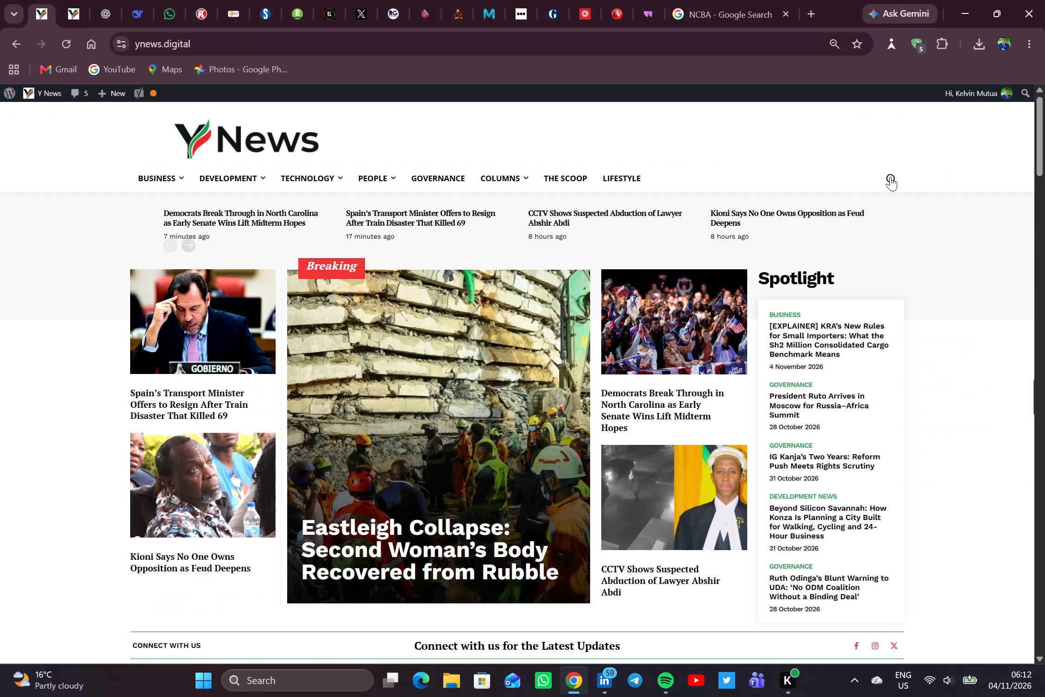
{"action": "left_click", "coordinate": [890, 177]}
{"action": "type", "text": "NSE"}
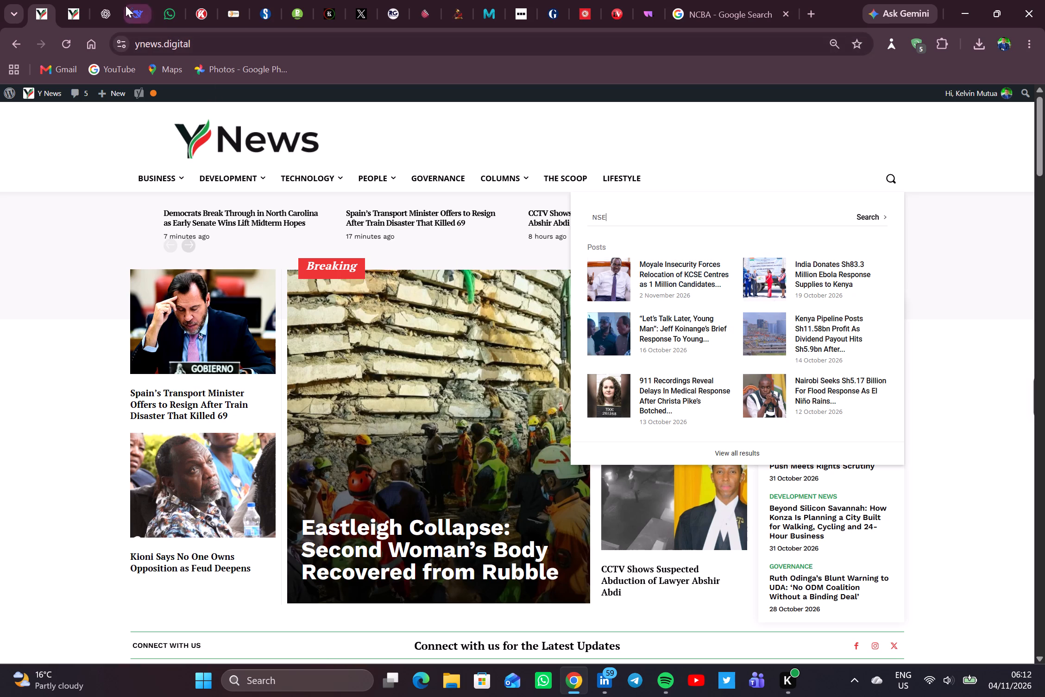
{"action": "left_click", "coordinate": [83, 6]}
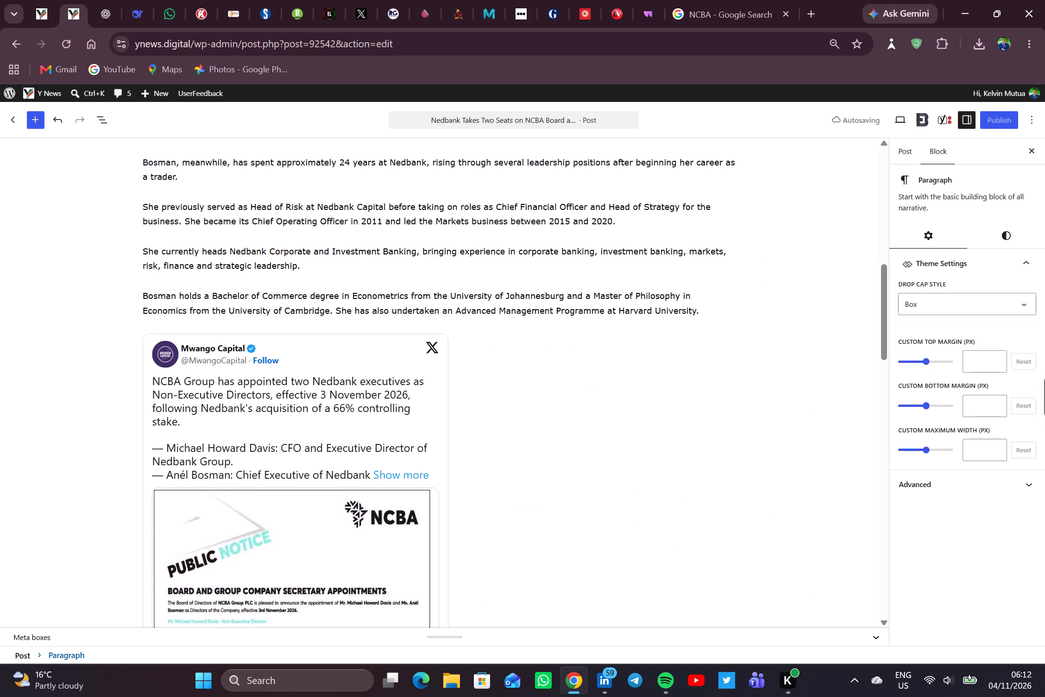
{"action": "scroll", "coordinate": [362, 349], "scroll_direction": "up", "scroll_amount": 2}
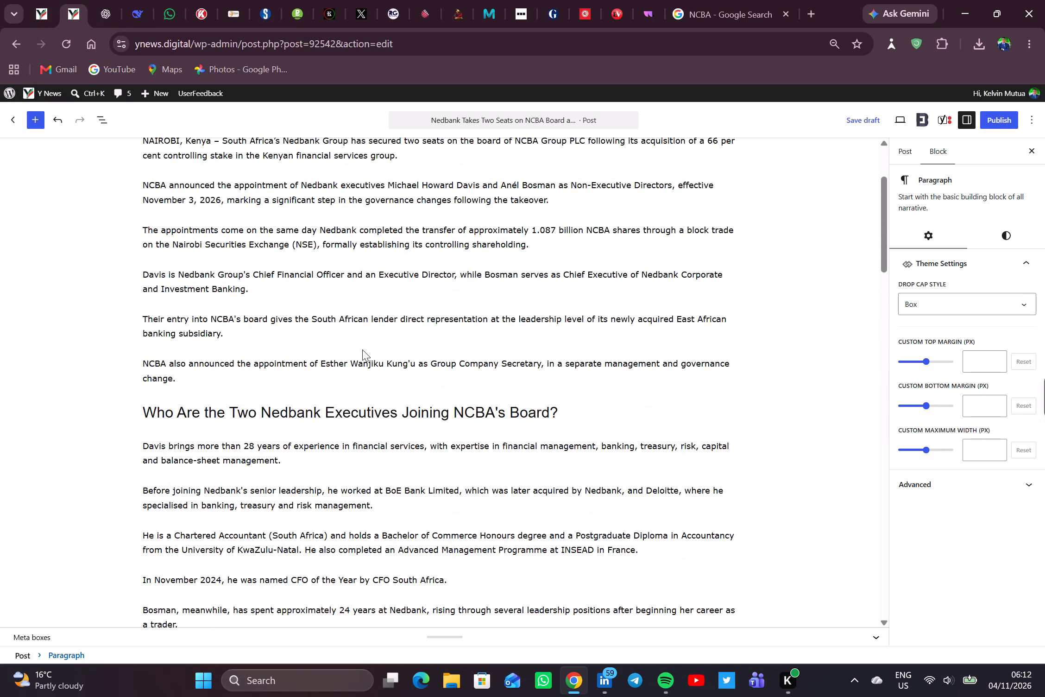
{"action": "scroll", "coordinate": [362, 349], "scroll_direction": "up", "scroll_amount": 3}
{"action": "scroll", "coordinate": [362, 349], "scroll_direction": "down", "scroll_amount": 7}
{"action": "scroll", "coordinate": [362, 349], "scroll_direction": "up", "scroll_amount": 10}
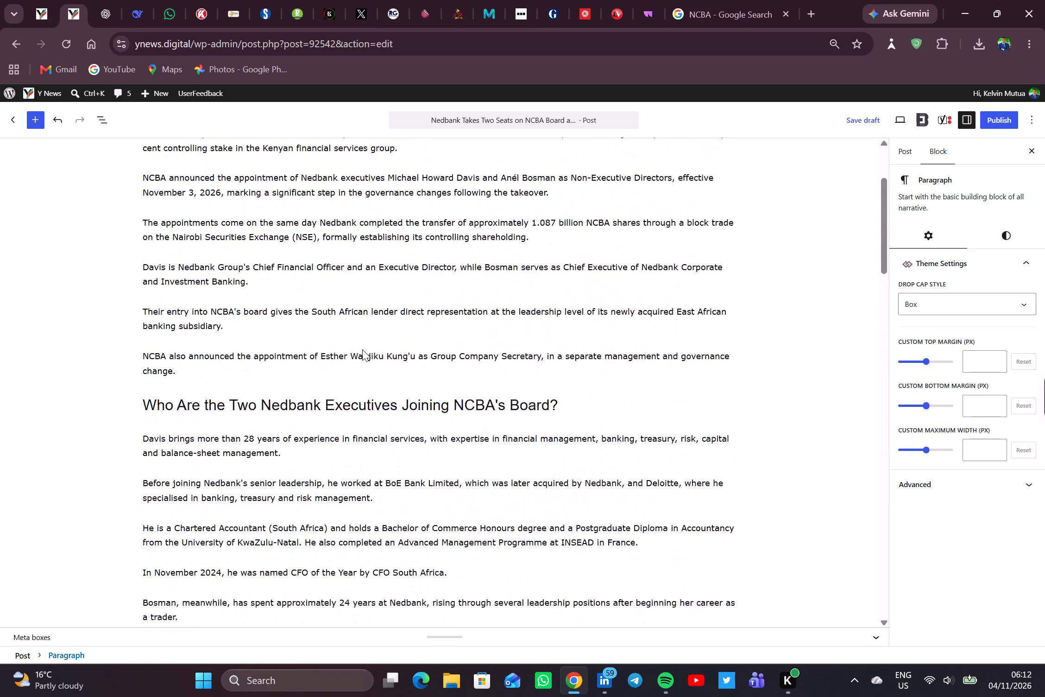
{"action": "scroll", "coordinate": [362, 349], "scroll_direction": "down", "scroll_amount": 10}
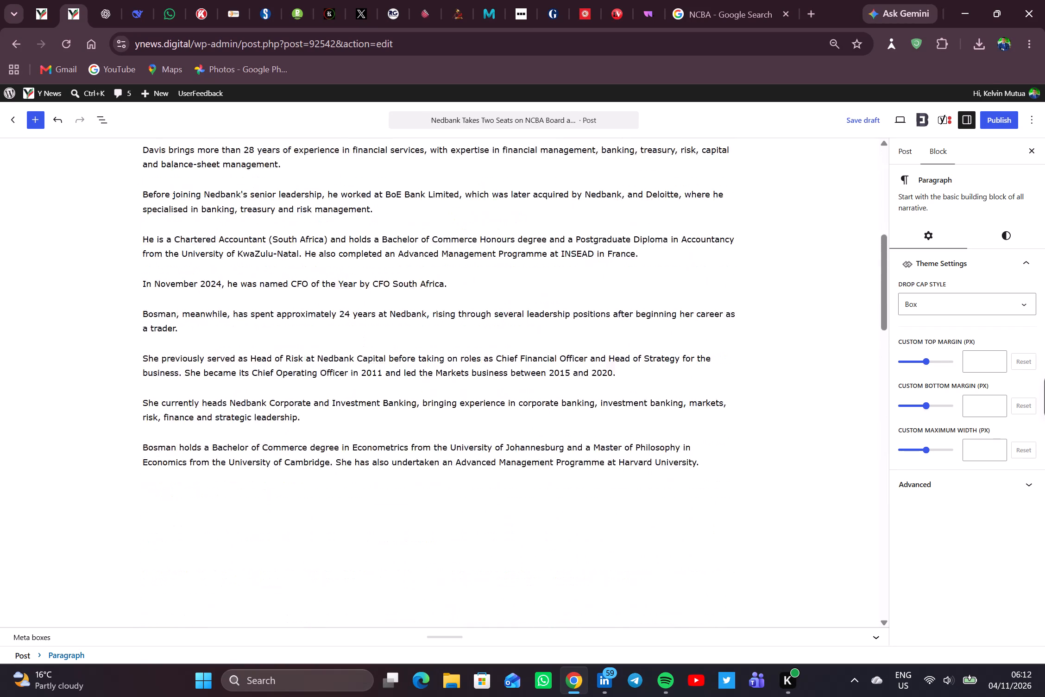
{"action": "scroll", "coordinate": [362, 349], "scroll_direction": "down", "scroll_amount": 4}
{"action": "left_click", "coordinate": [376, 635]}
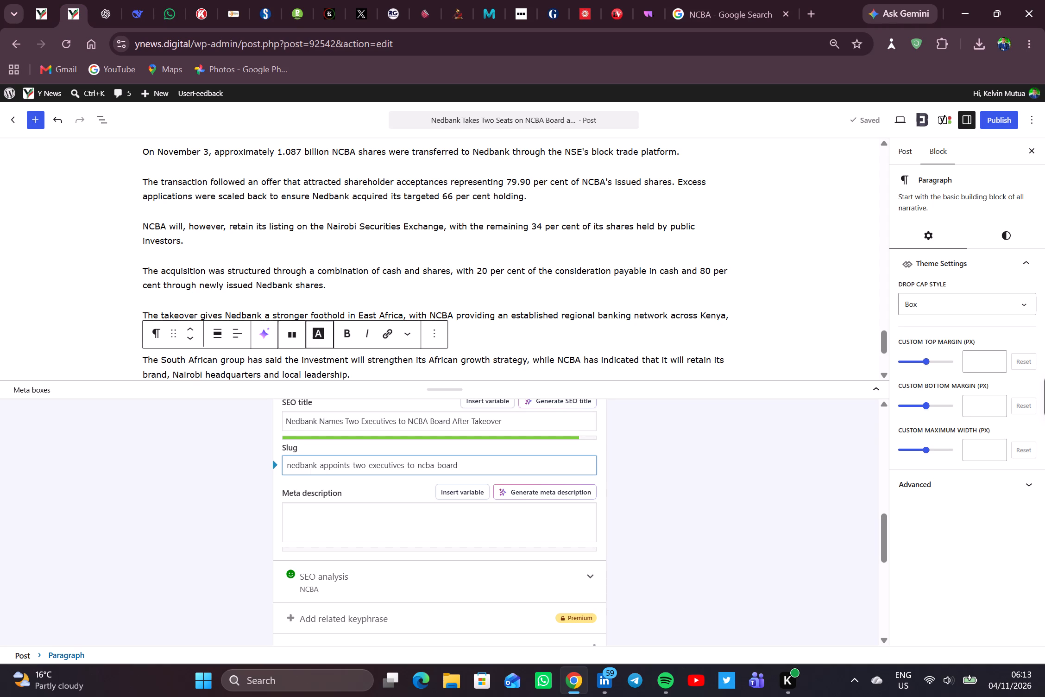
{"action": "key", "text": "ctrl+v"}
{"action": "scroll", "coordinate": [388, 512], "scroll_direction": "up", "scroll_amount": 2}
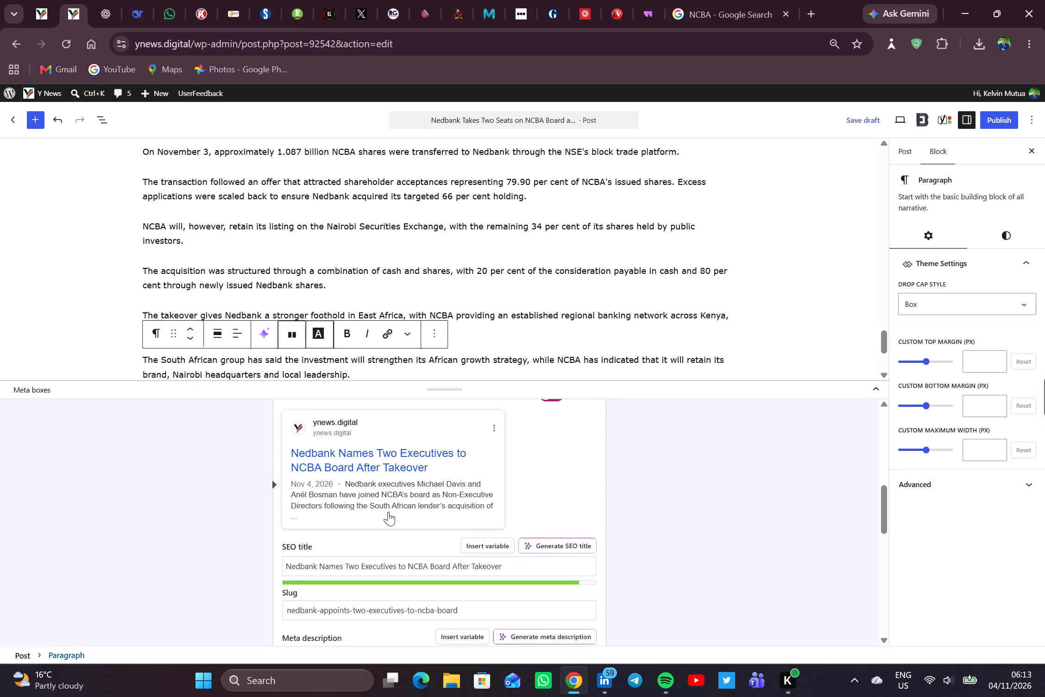
{"action": "scroll", "coordinate": [388, 512], "scroll_direction": "up", "scroll_amount": 1}
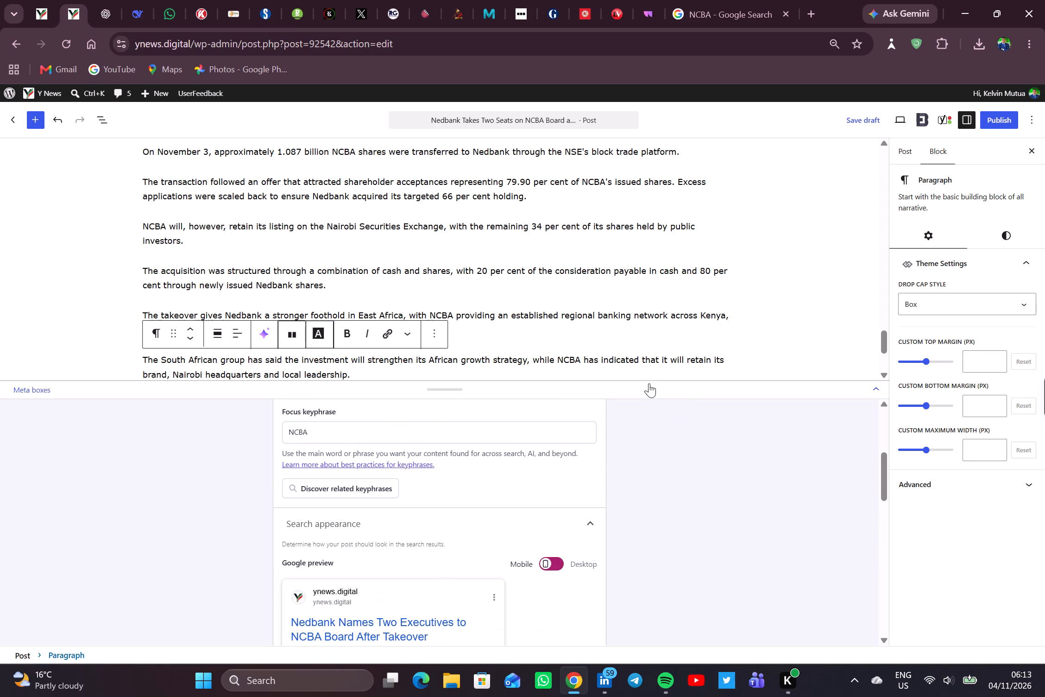
Collapse the meta boxes and assign the post to the Business category.
{"action": "left_click", "coordinate": [649, 383]}
{"action": "left_click", "coordinate": [908, 160]}
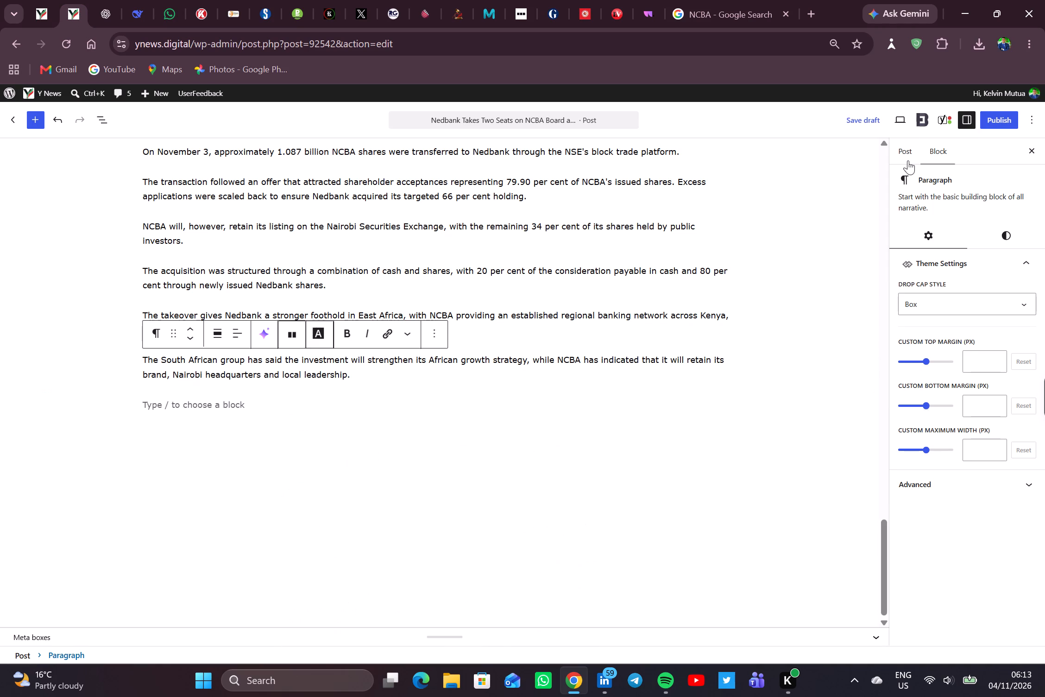
{"action": "scroll", "coordinate": [945, 402], "scroll_direction": "down", "scroll_amount": 3}
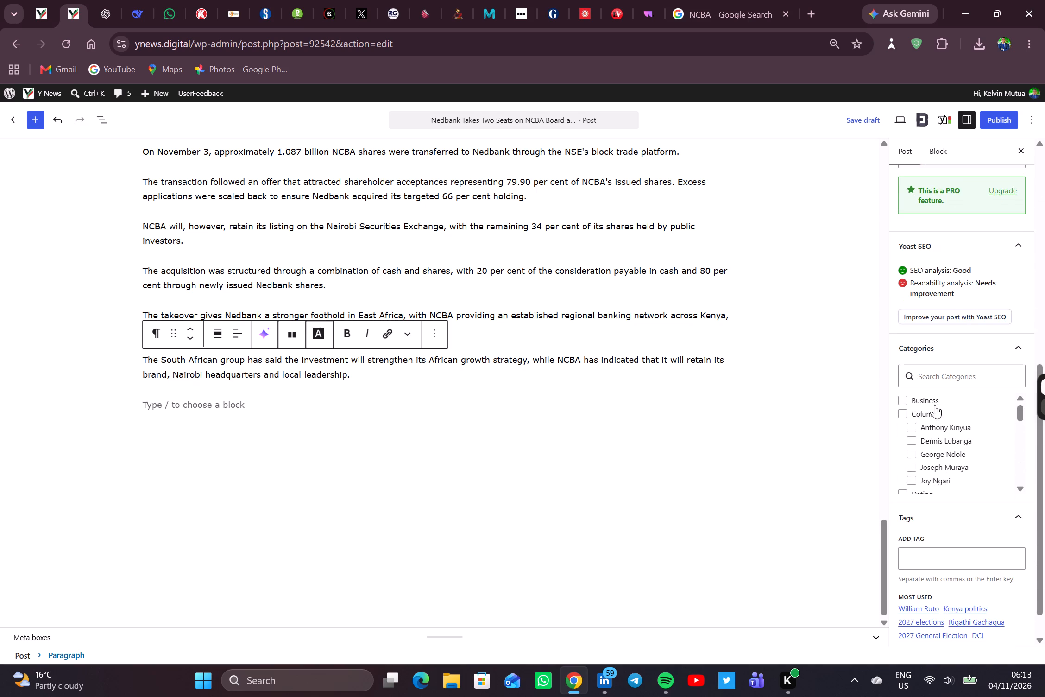
{"action": "left_click", "coordinate": [906, 402]}
Add the existing tags "YN Newsflash" and "YN Top Stories" to the post.
{"action": "left_click", "coordinate": [935, 560]}
{"action": "type", "text": "YN"}
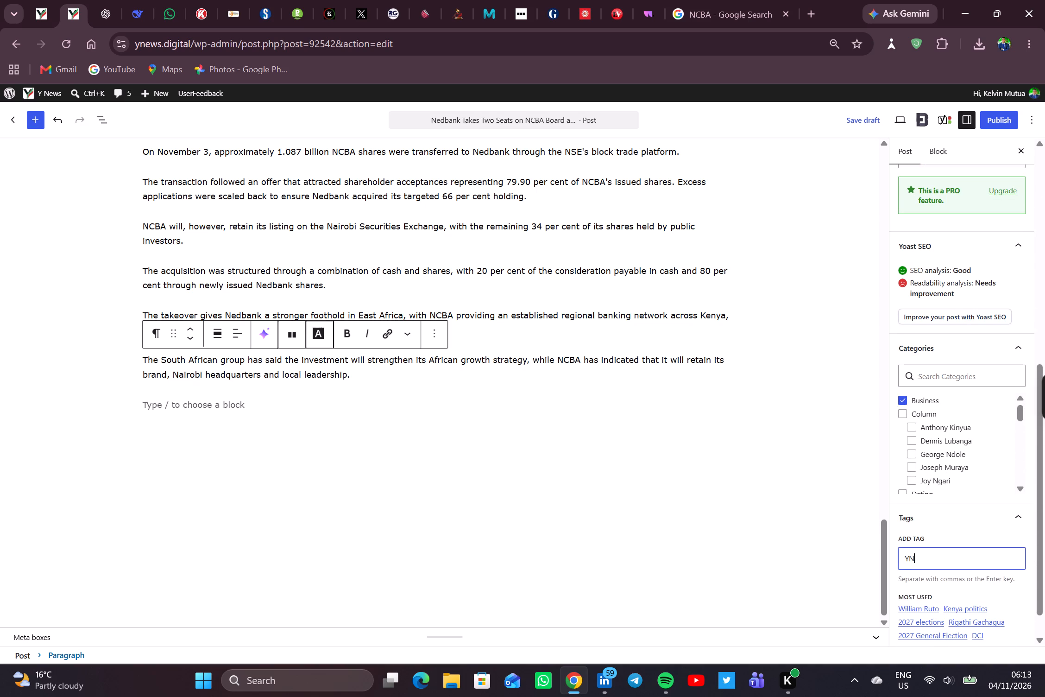
{"action": "scroll", "coordinate": [937, 567], "scroll_direction": "down", "scroll_amount": 1}
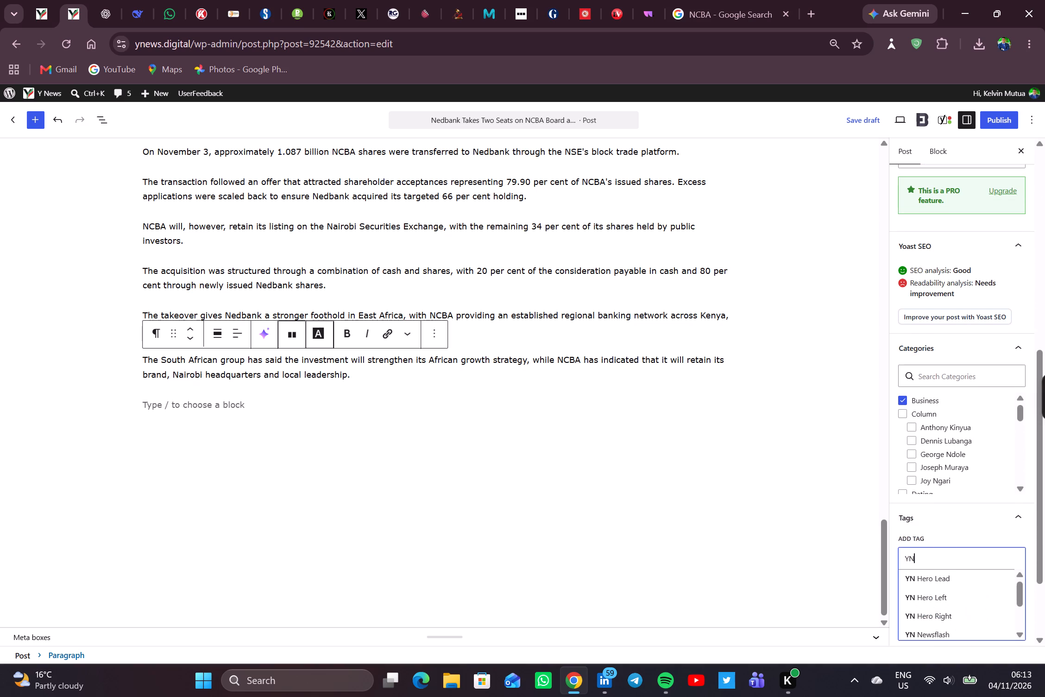
{"action": "scroll", "coordinate": [937, 567], "scroll_direction": "down", "scroll_amount": 2}
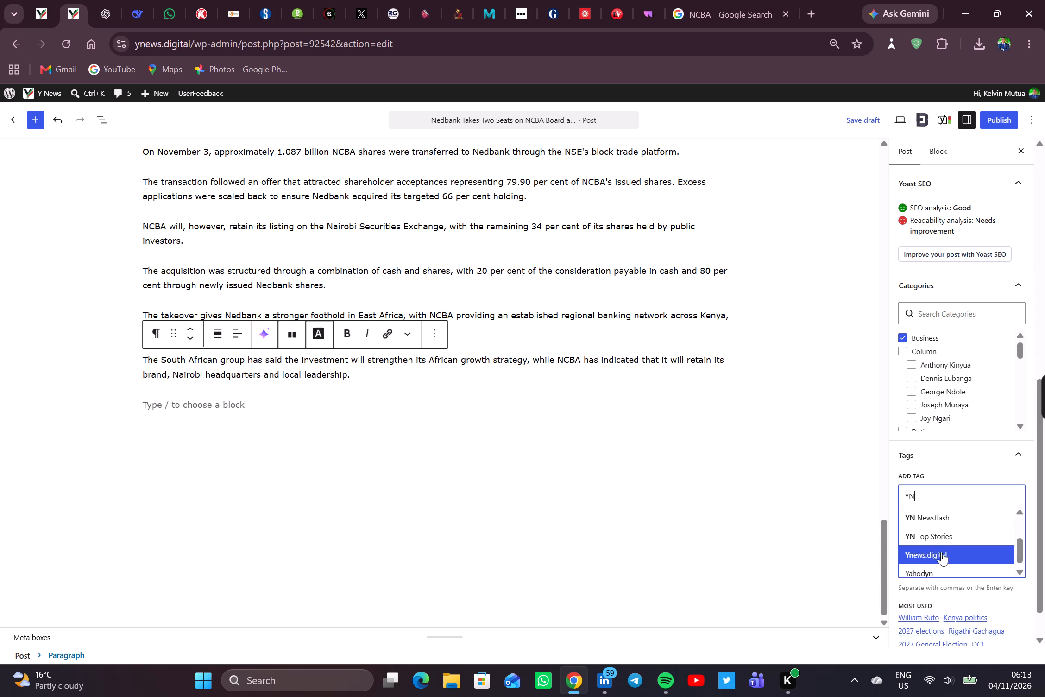
{"action": "left_click", "coordinate": [939, 522]}
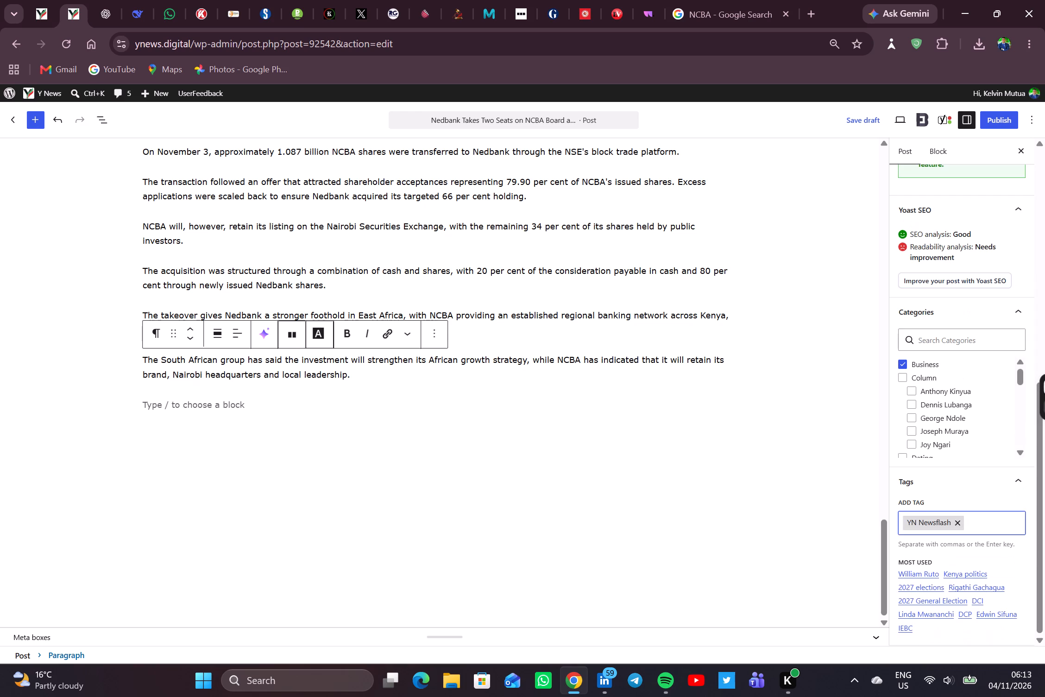
{"action": "type", "text": "YN"}
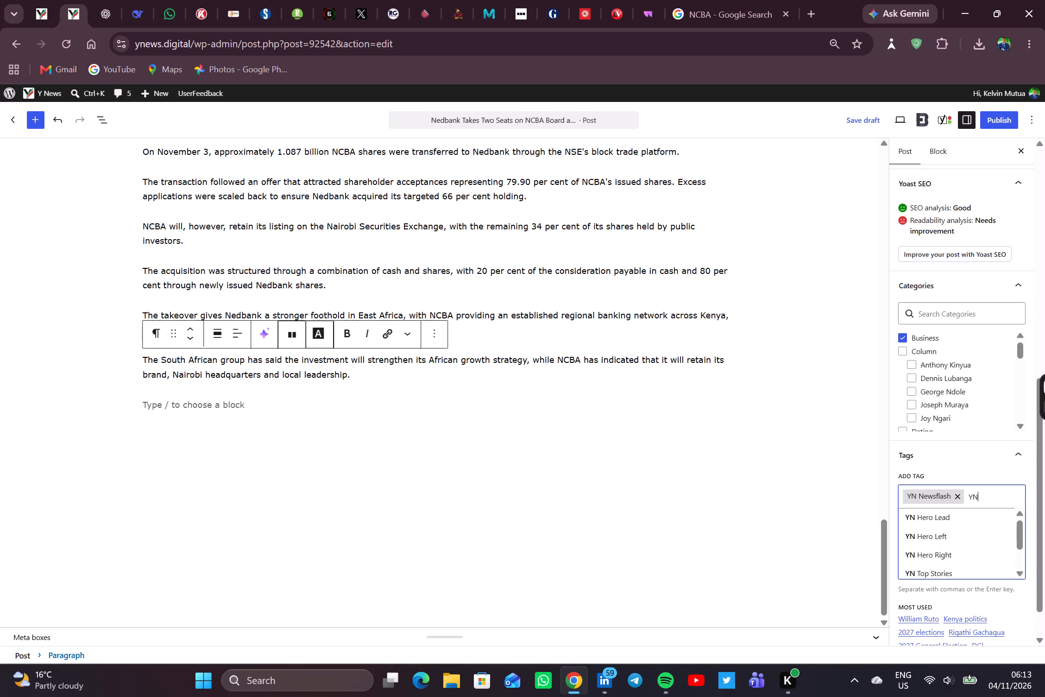
{"action": "left_click", "coordinate": [938, 570]}
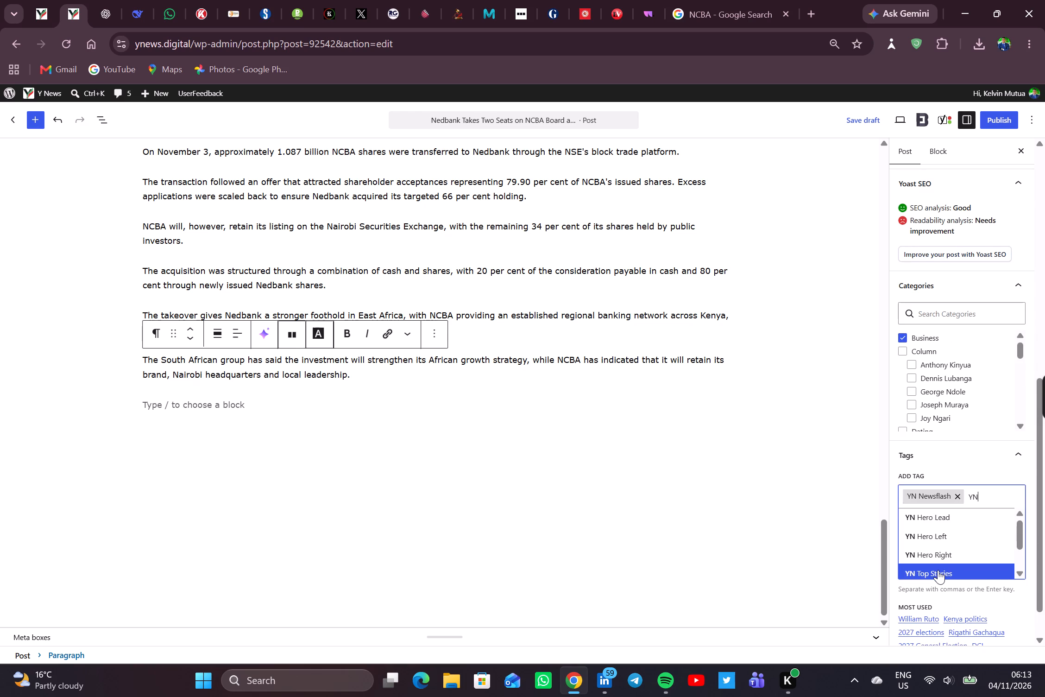
Upload NCBA-Group-Y-News from the Downloads folder as the post's featured image candidate.
{"action": "scroll", "coordinate": [955, 466], "scroll_direction": "up", "scroll_amount": 1}
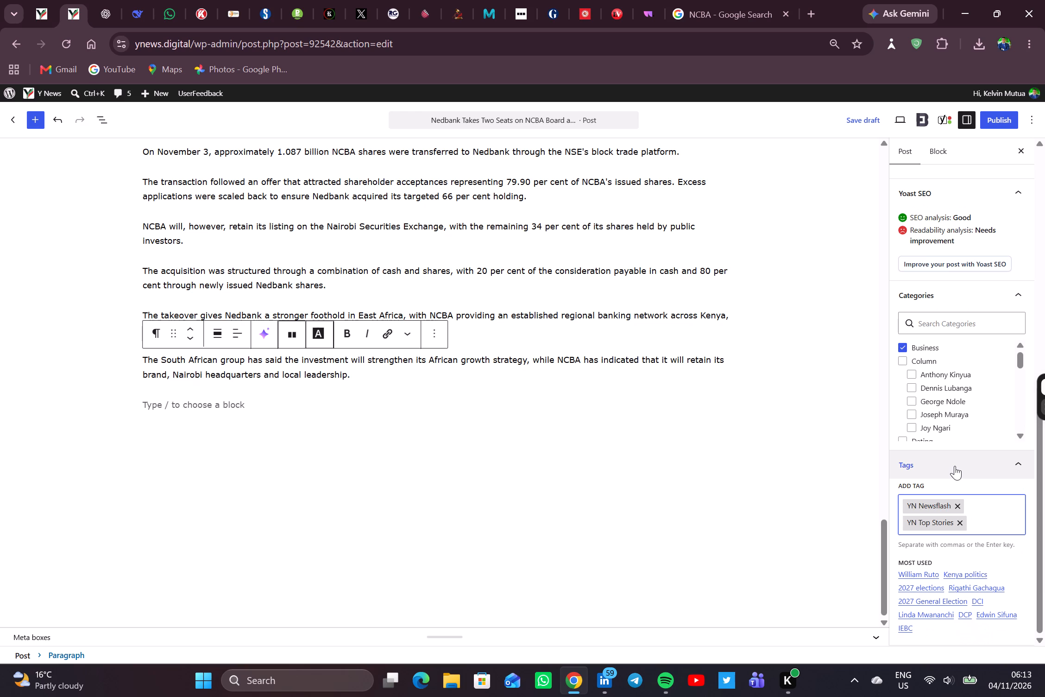
{"action": "scroll", "coordinate": [955, 466], "scroll_direction": "up", "scroll_amount": 4}
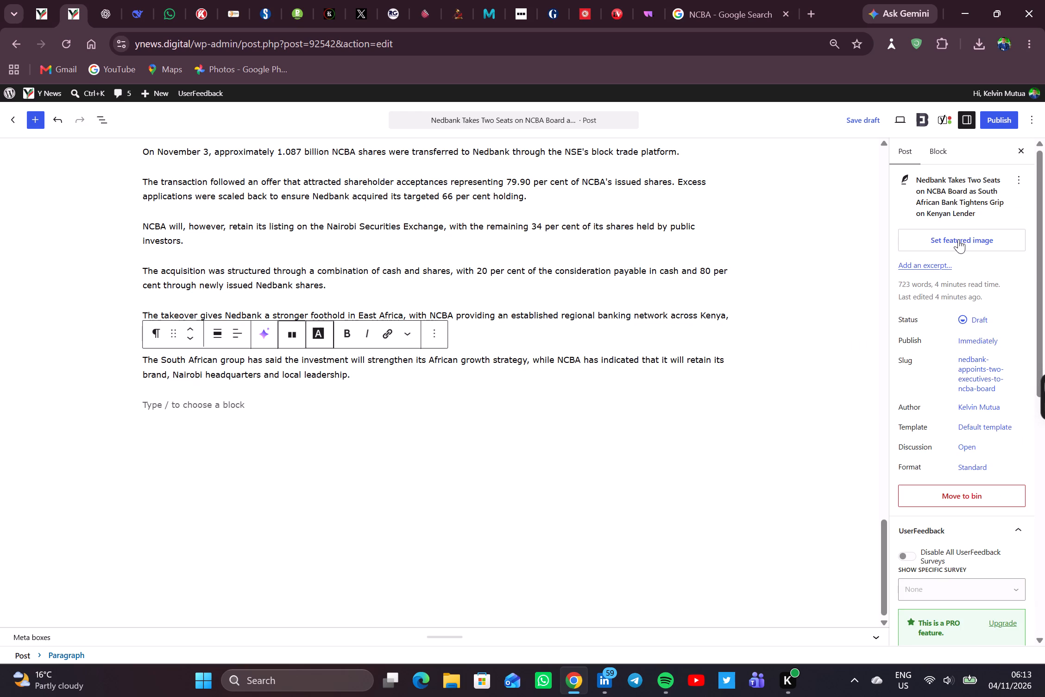
{"action": "left_click", "coordinate": [958, 239]}
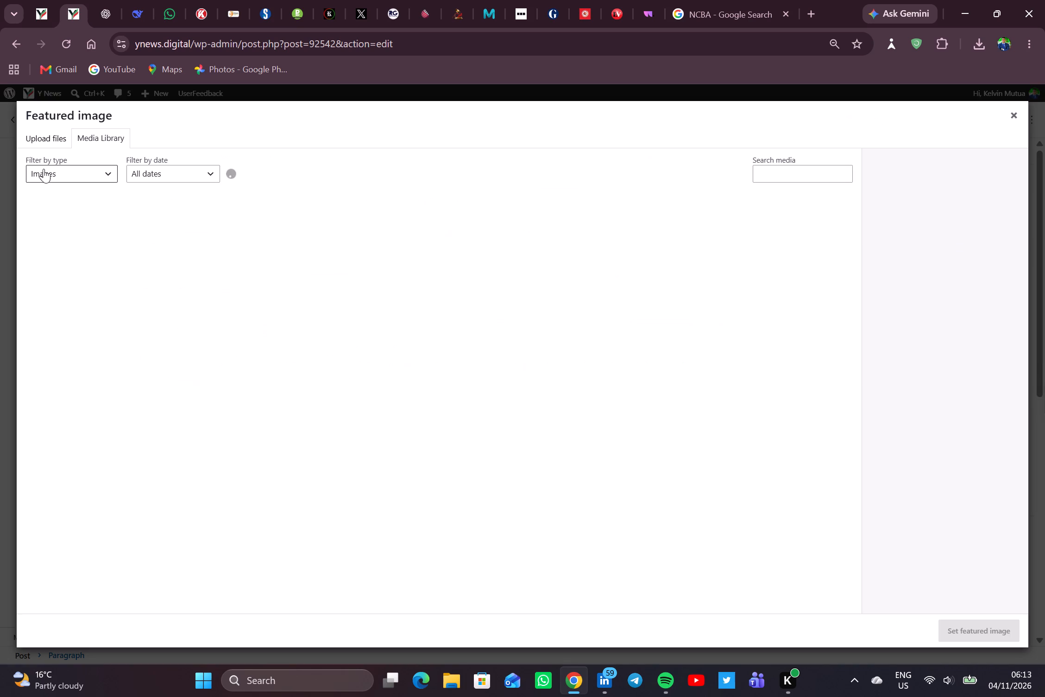
{"action": "left_click", "coordinate": [54, 136]}
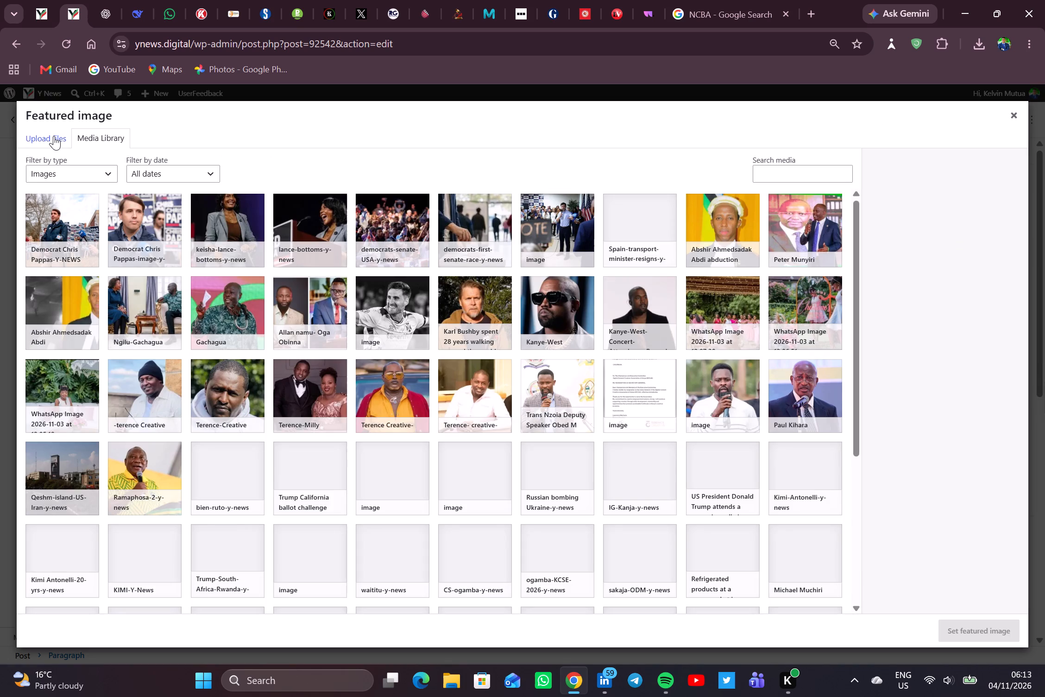
{"action": "left_click", "coordinate": [529, 356]}
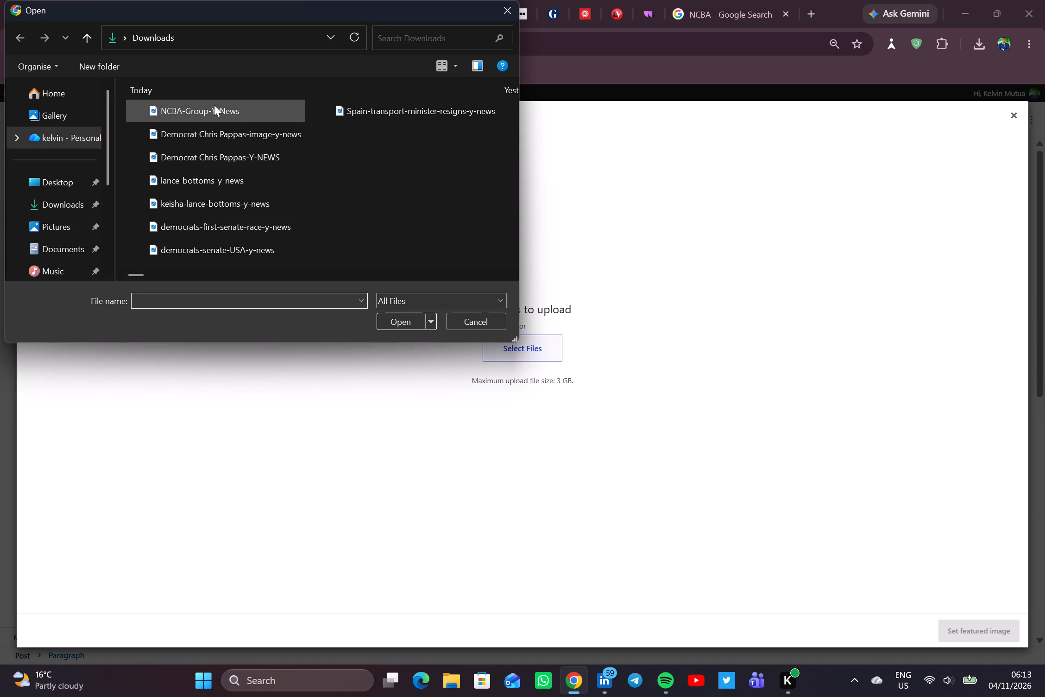
{"action": "double_click", "coordinate": [214, 105]}
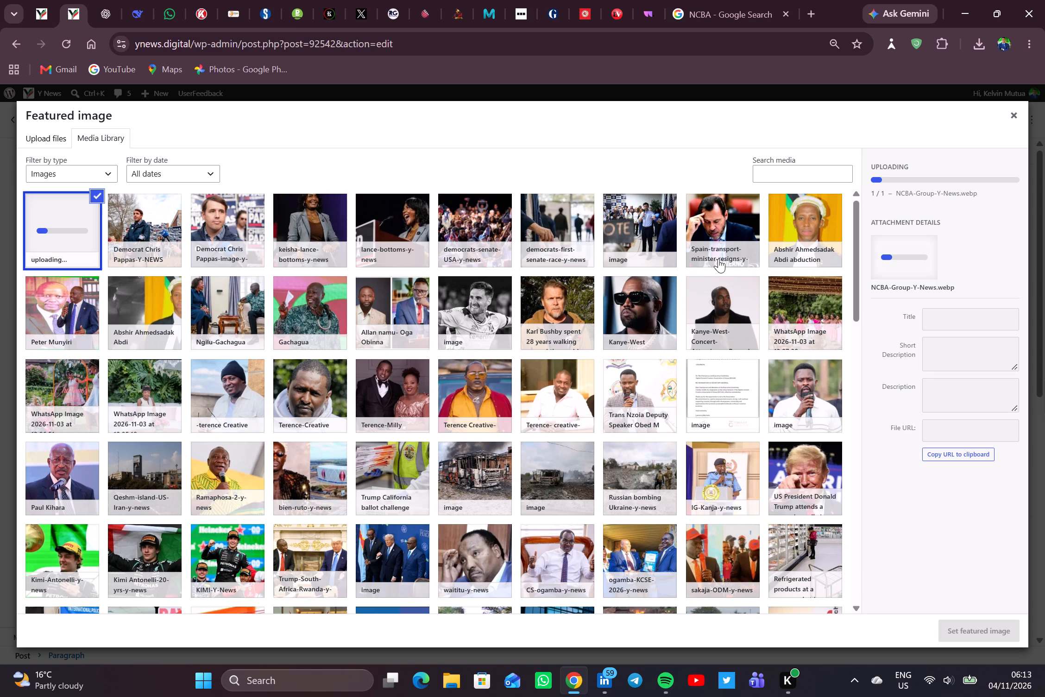
Fill the NCBA image's alt text, caption and description with the copied meta description.
{"action": "left_click", "coordinate": [954, 316]}
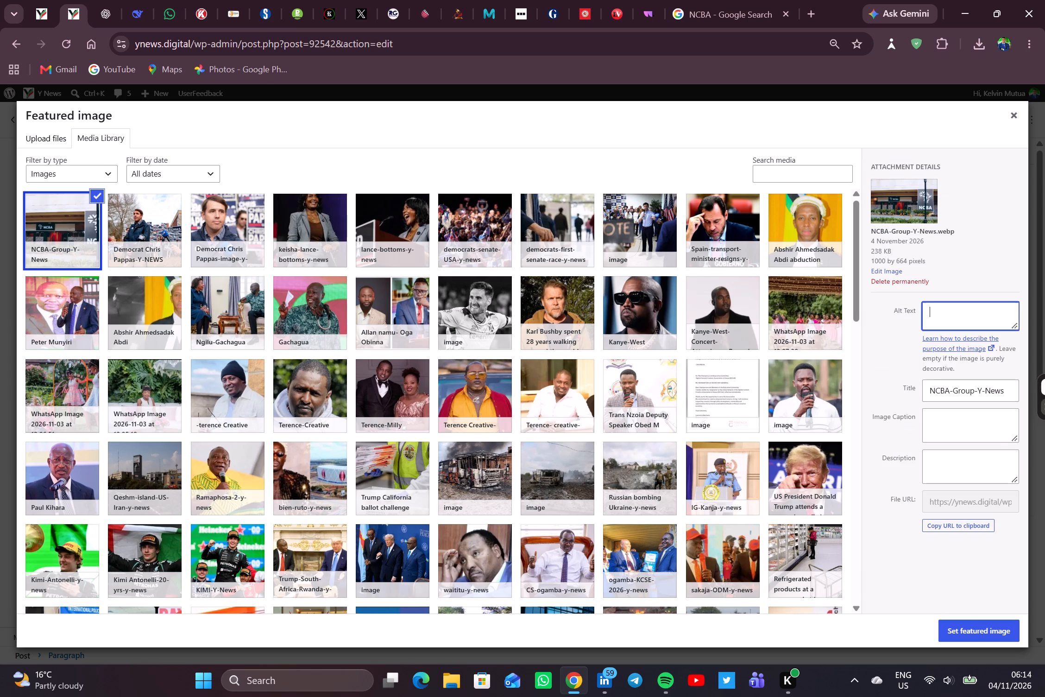
{"action": "key", "text": "ctrl+v"}
{"action": "left_click", "coordinate": [957, 435]}
{"action": "key", "text": "ctrl+v"}
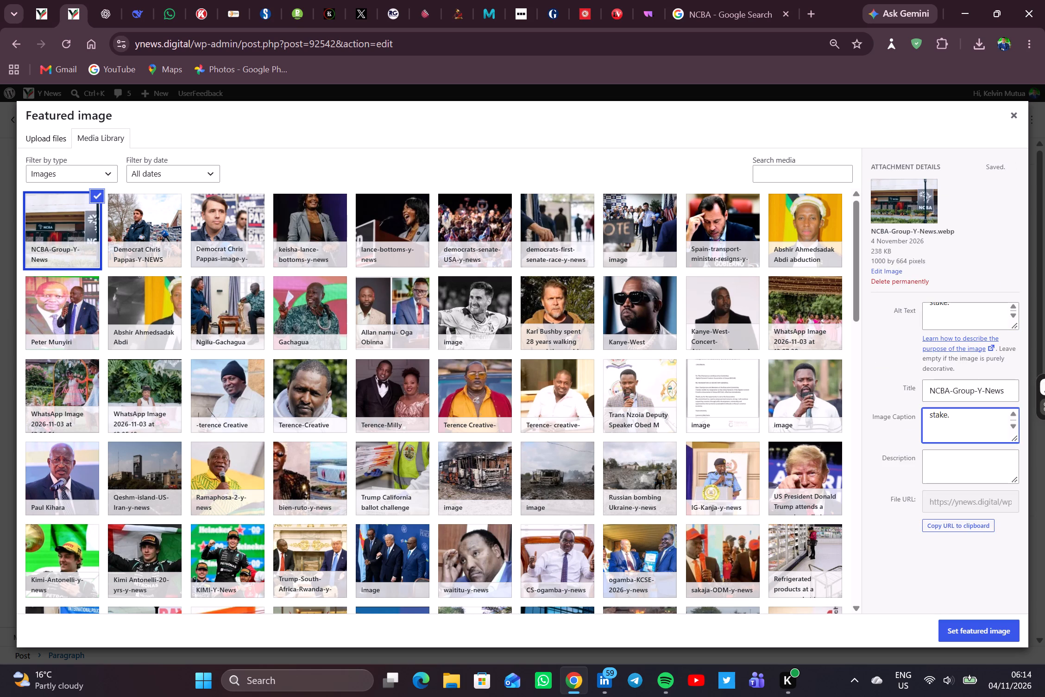
{"action": "left_click", "coordinate": [955, 476]}
{"action": "key", "text": "ctrl+v"}
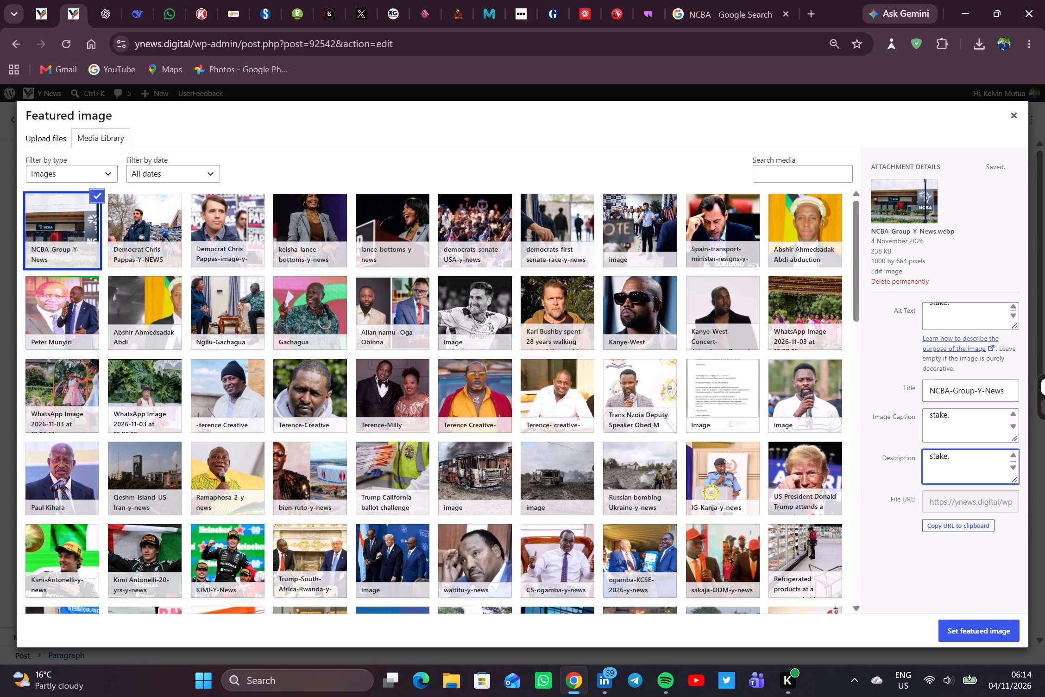
Append the credit "Image/Courtesy" to the end of the image caption and set the NCBA photo as the featured image.
{"action": "left_click", "coordinate": [951, 420]}
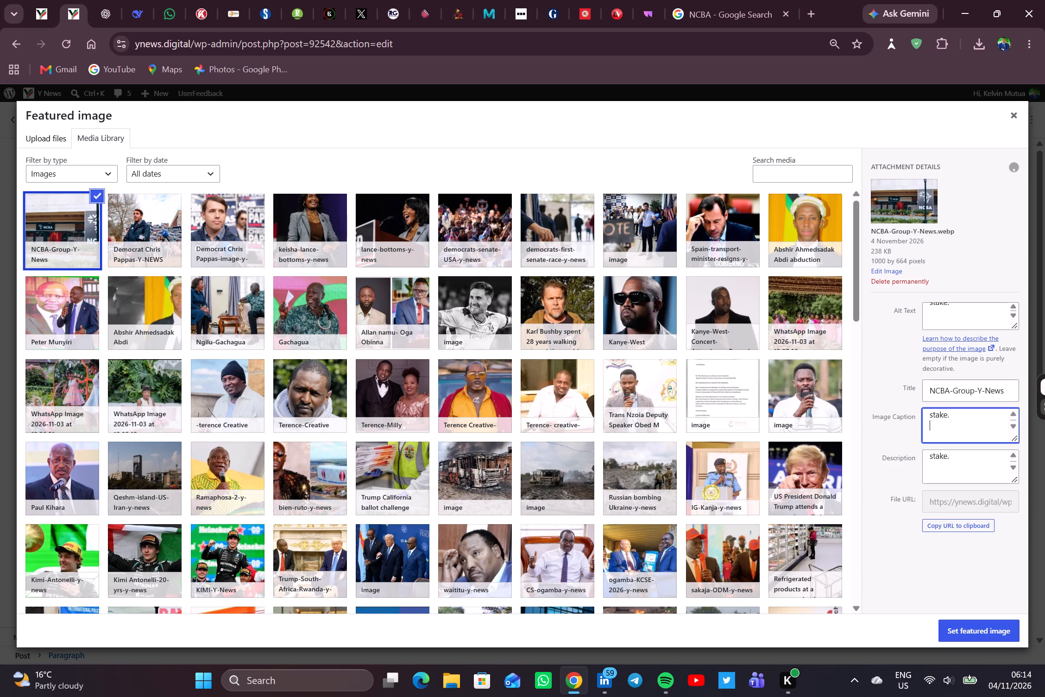
{"action": "key", "text": "Left"}
{"action": "key", "text": "space"}
{"action": "type", "text": "I"}
{"action": "type", "text": "maf"}
{"action": "key", "text": "BackSpace"}
{"action": "type", "text": "ge"}
{"action": "key", "text": "slash"}
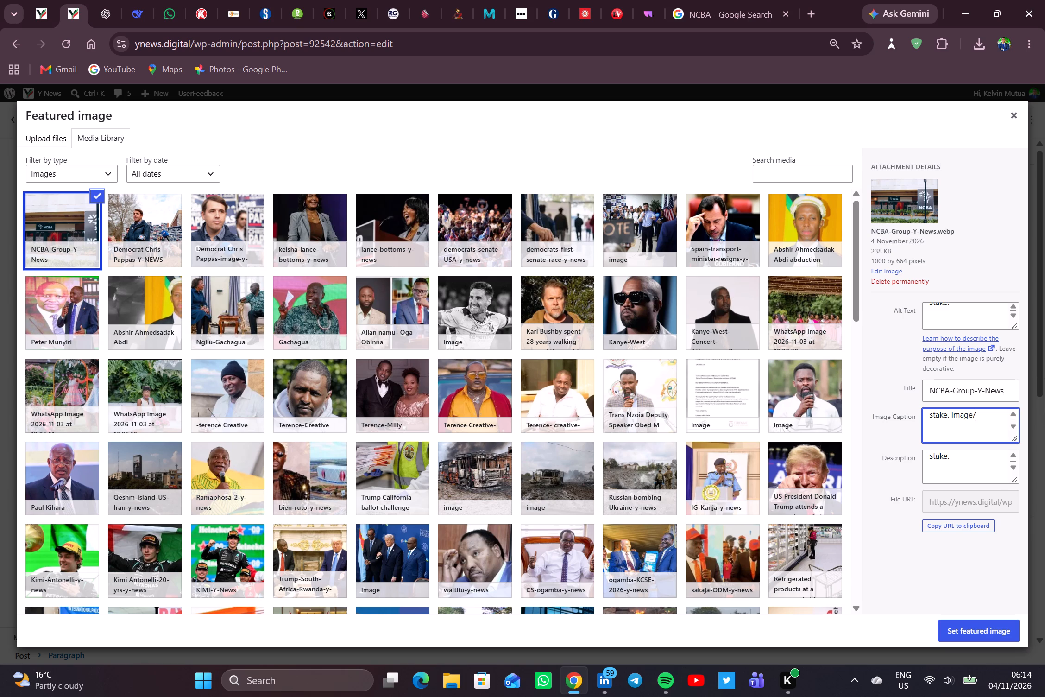
{"action": "key", "text": "c"}
{"action": "type", "text": "ourtesy"}
{"action": "left_click", "coordinate": [964, 626]}
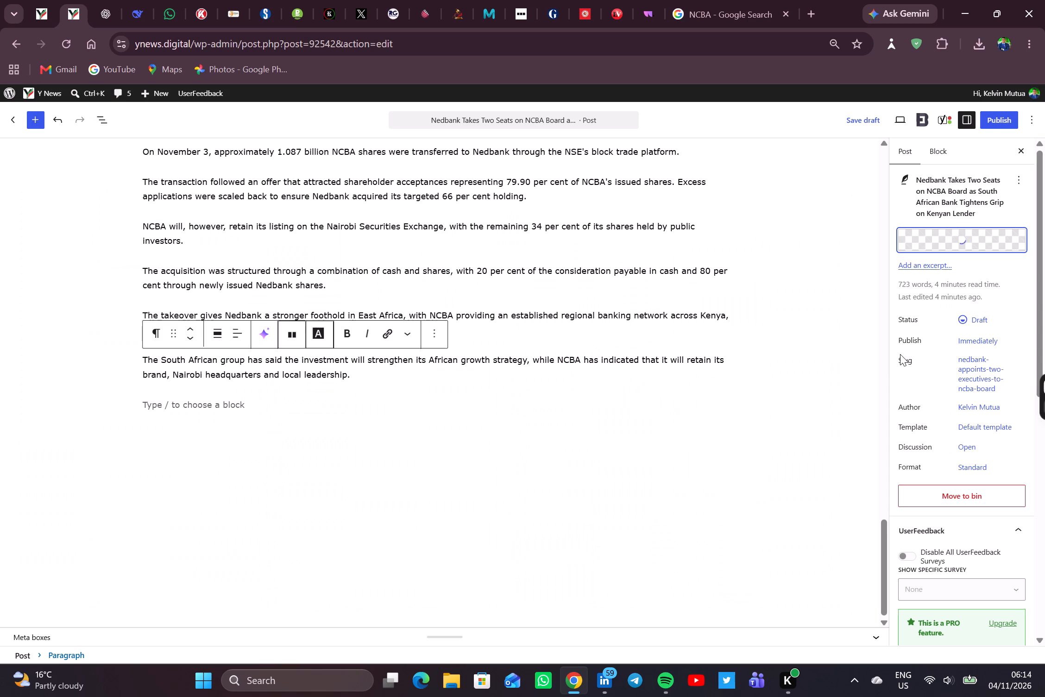
{"action": "scroll", "coordinate": [969, 363], "scroll_direction": "down", "scroll_amount": 3}
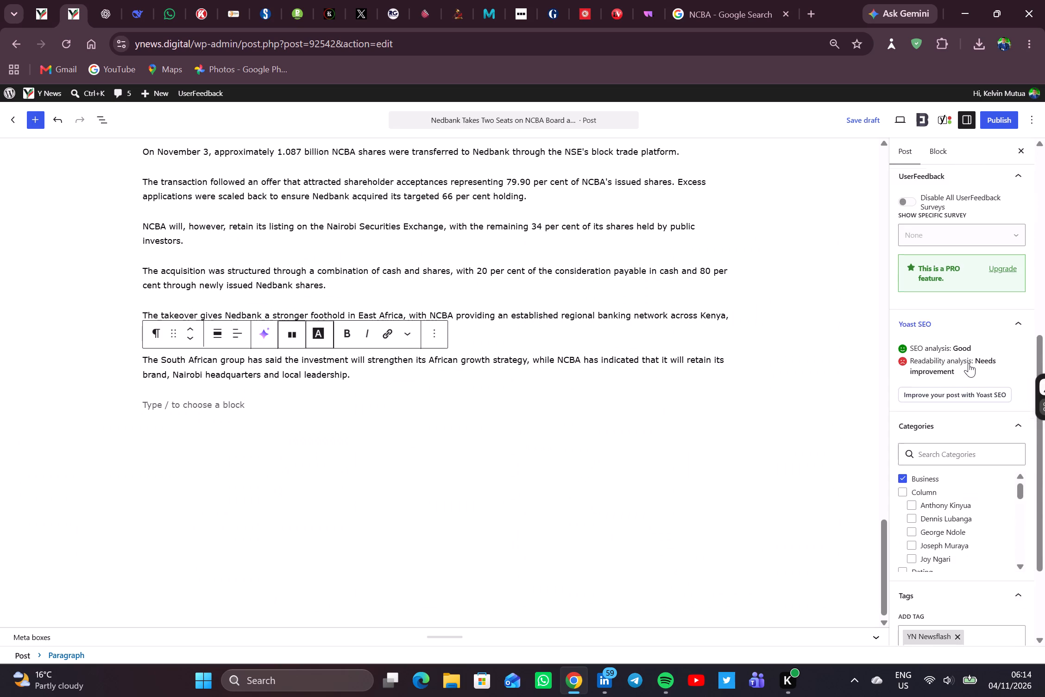
{"action": "scroll", "coordinate": [969, 363], "scroll_direction": "down", "scroll_amount": 1}
{"action": "scroll", "coordinate": [969, 363], "scroll_direction": "up", "scroll_amount": 1}
{"action": "scroll", "coordinate": [497, 244], "scroll_direction": "up", "scroll_amount": 14}
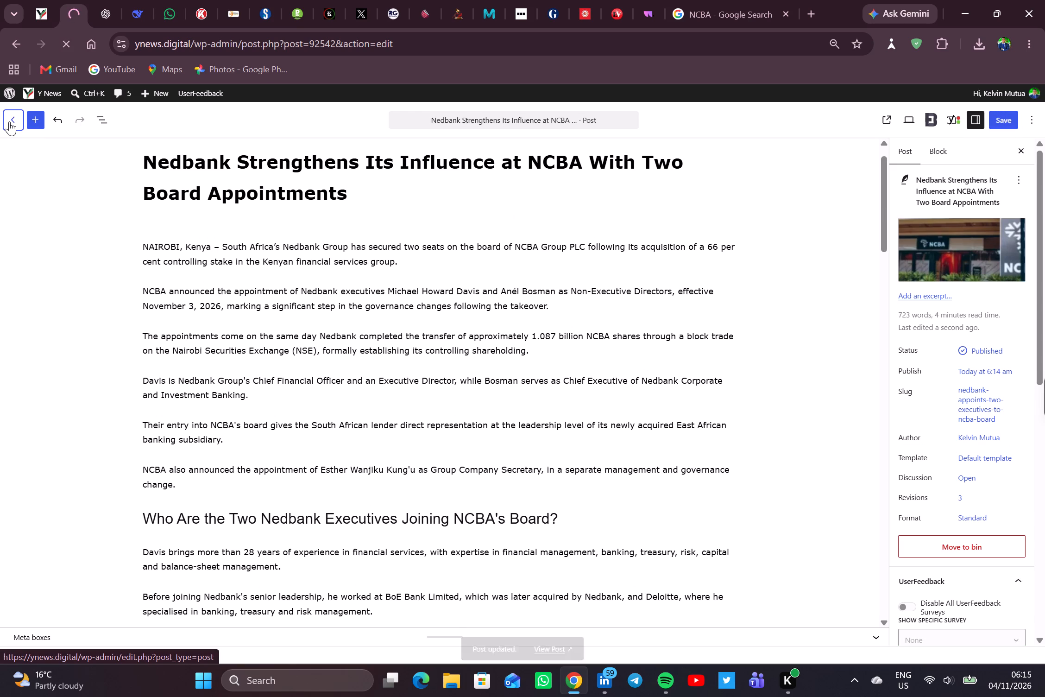
Publish the drafted Nedbank–NCBA post with its story link on the Y News X account.
{"action": "left_click", "coordinate": [357, 10]}
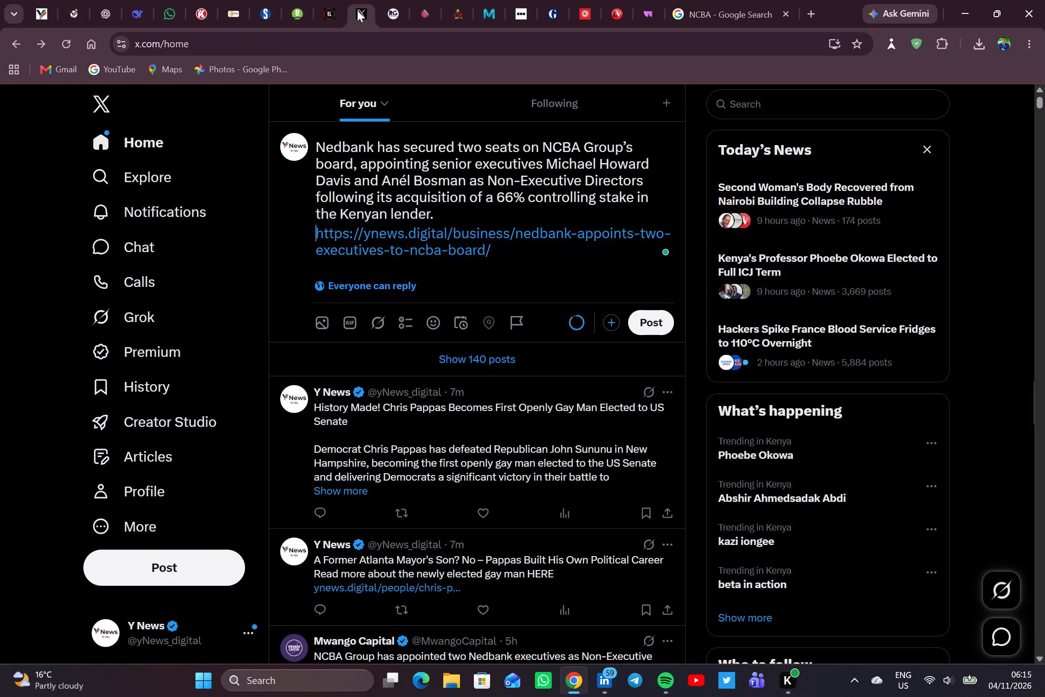
{"action": "left_click", "coordinate": [652, 329]}
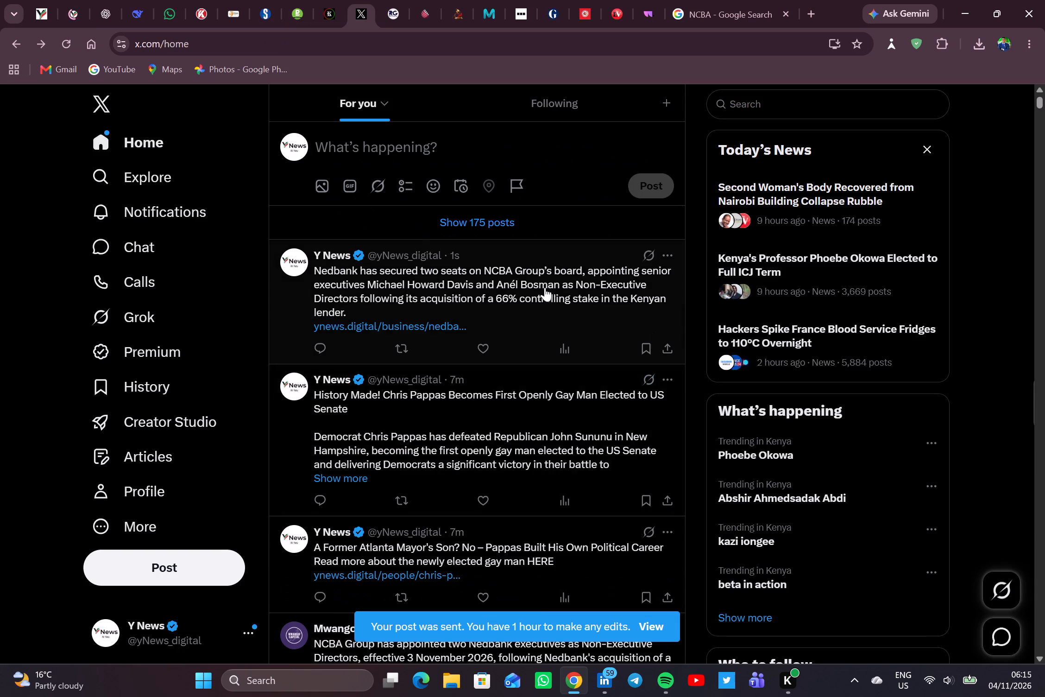
Return to the WordPress posts list.
{"action": "left_click", "coordinate": [79, 10]}
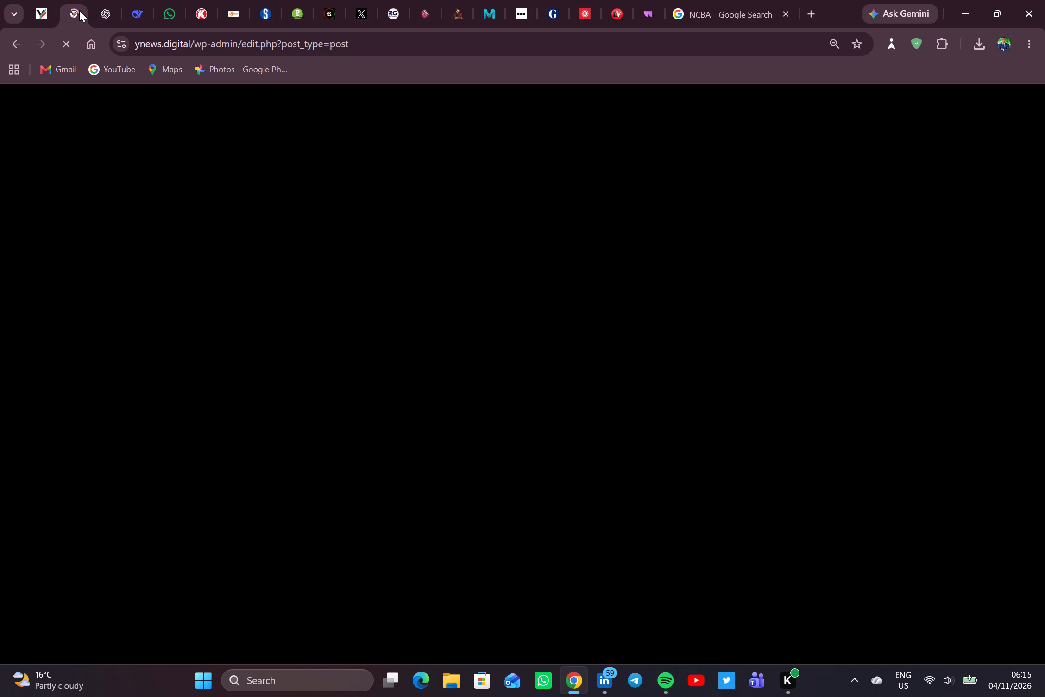